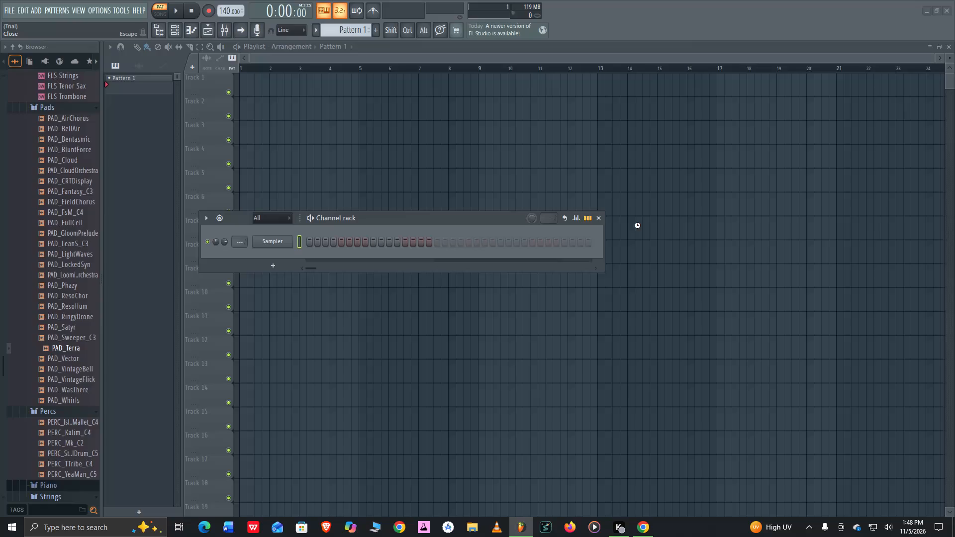
Open a File Explorer window from the FL Studio session.
{"action": "left_click", "coordinate": [478, 521]}
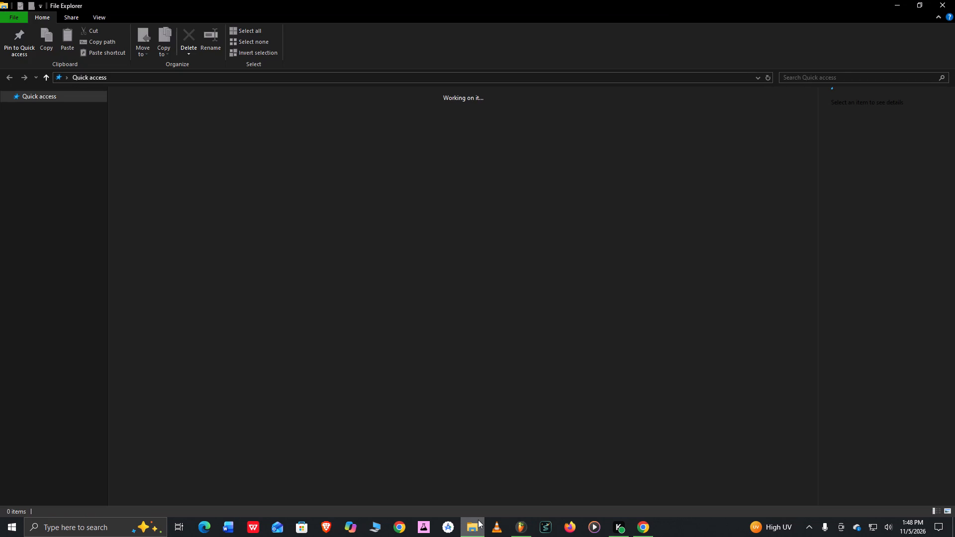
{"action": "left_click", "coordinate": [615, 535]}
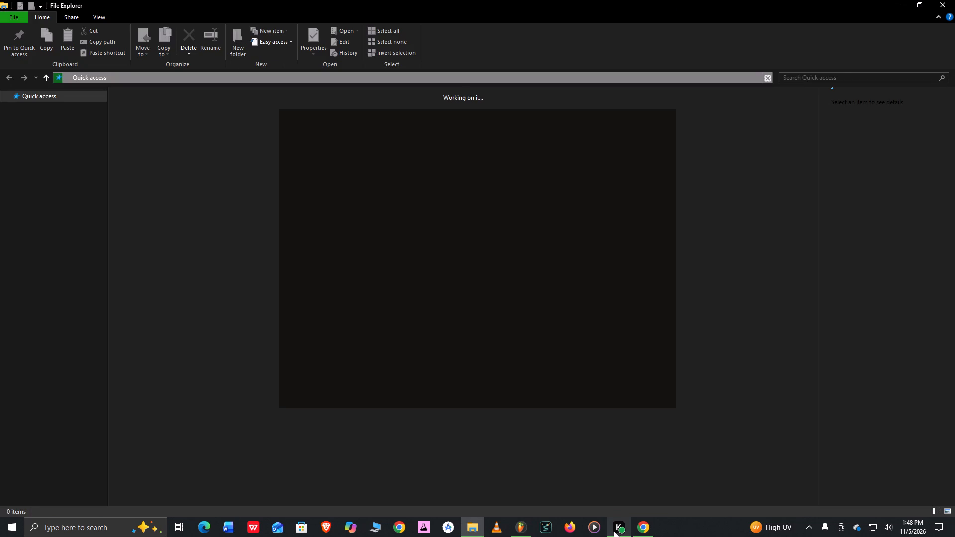
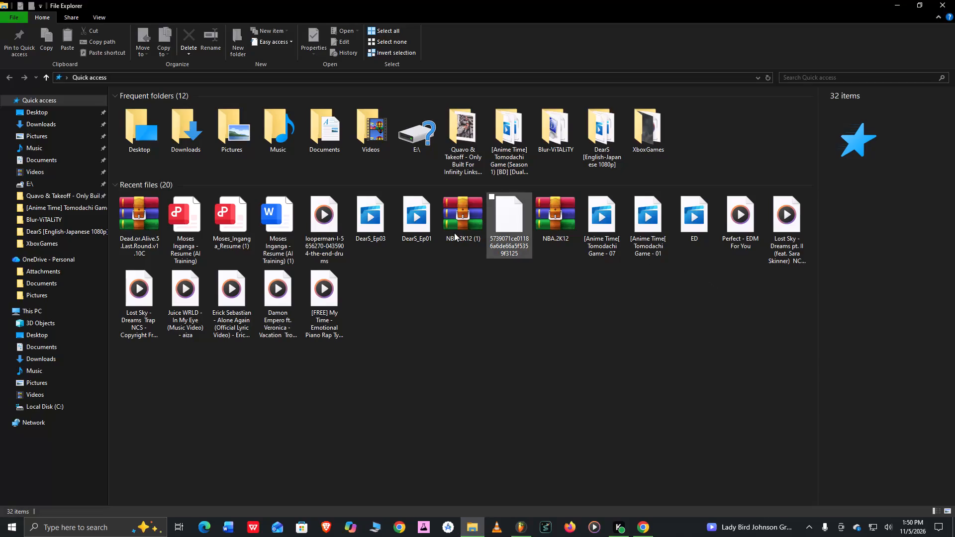
Import the looperman the-end-drums WAV from Recent files into the FL Studio playlist on Track 1, starting at bar 1.
{"action": "left_click", "coordinate": [326, 231]}
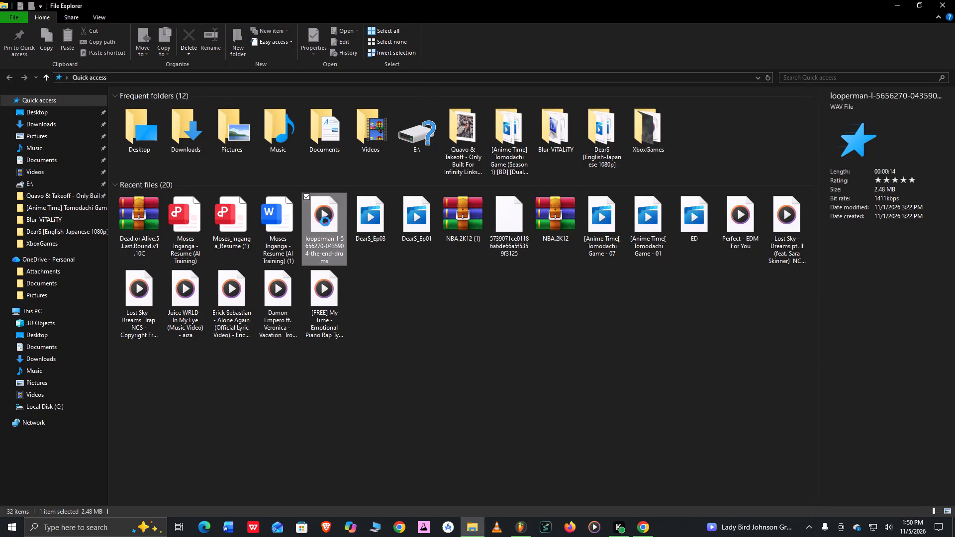
{"action": "left_click_drag", "start_coordinate": [325, 221], "coordinate": [455, 333]}
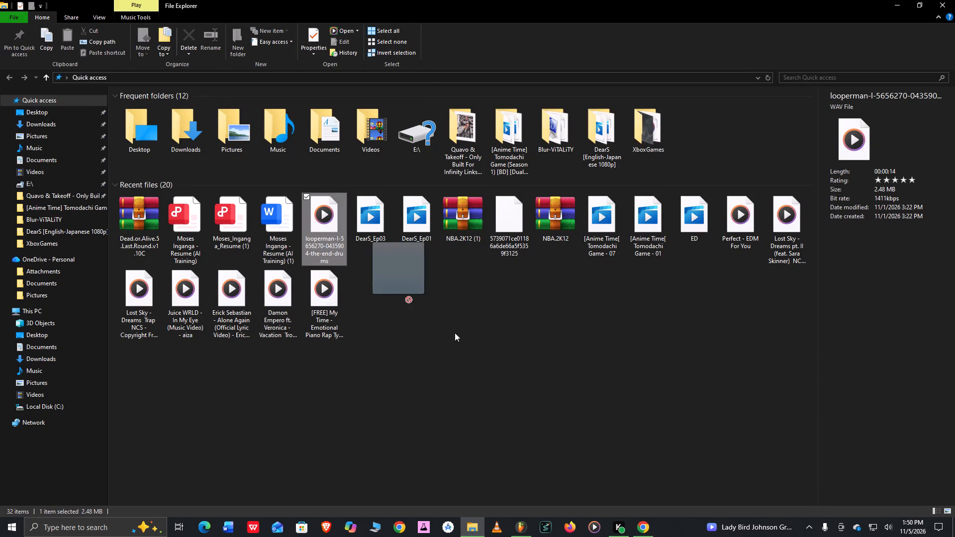
{"action": "left_click_drag", "start_coordinate": [455, 333], "coordinate": [525, 524]}
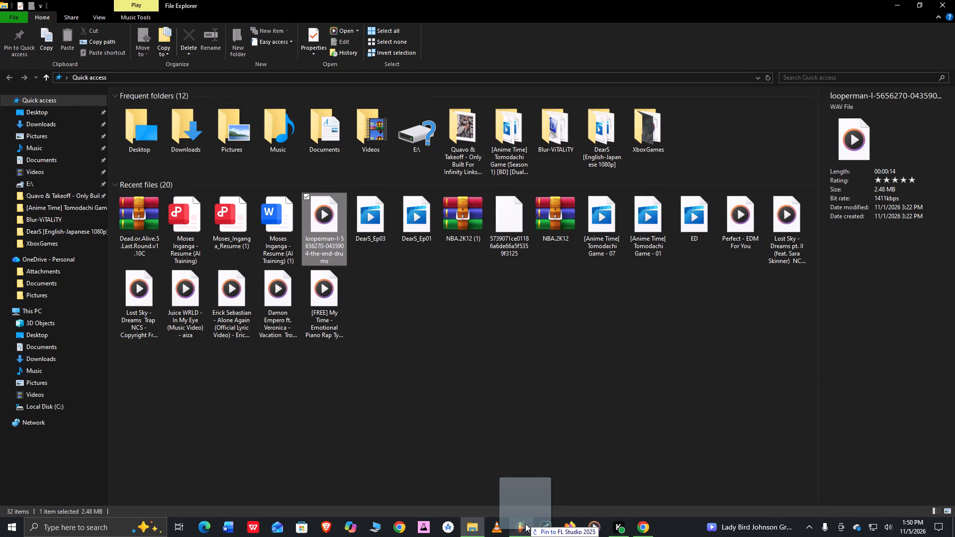
{"action": "left_click_drag", "start_coordinate": [525, 524], "coordinate": [263, 116]}
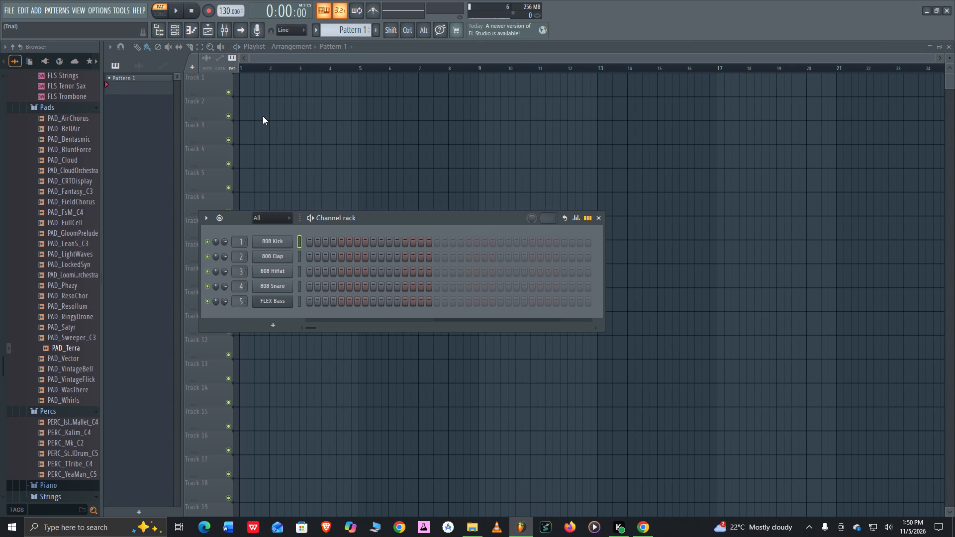
{"action": "left_click_drag", "start_coordinate": [263, 116], "coordinate": [264, 116]}
{"action": "left_click_drag", "start_coordinate": [303, 114], "coordinate": [272, 75]}
Set the project tempo to 140 BPM.
{"action": "right_click", "coordinate": [224, 10]}
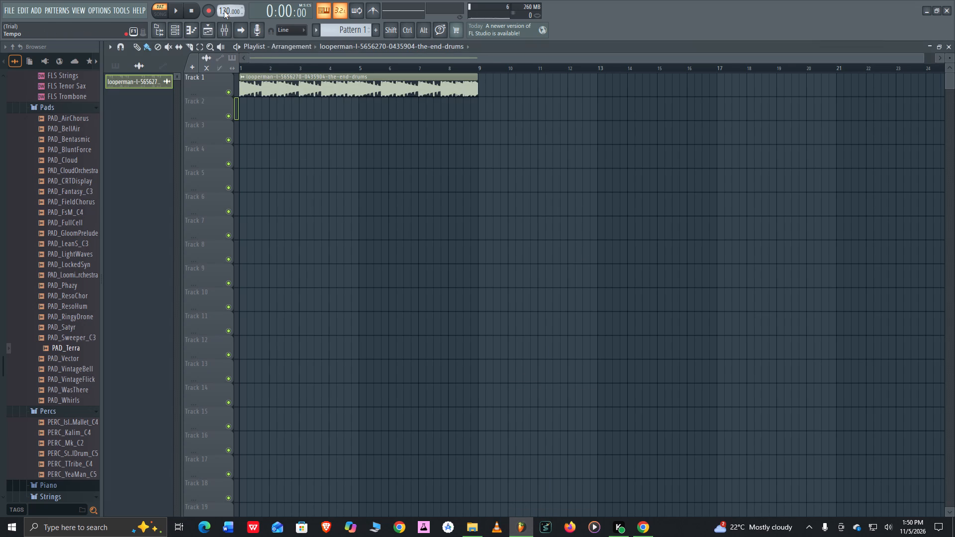
{"action": "left_click", "coordinate": [338, 86]}
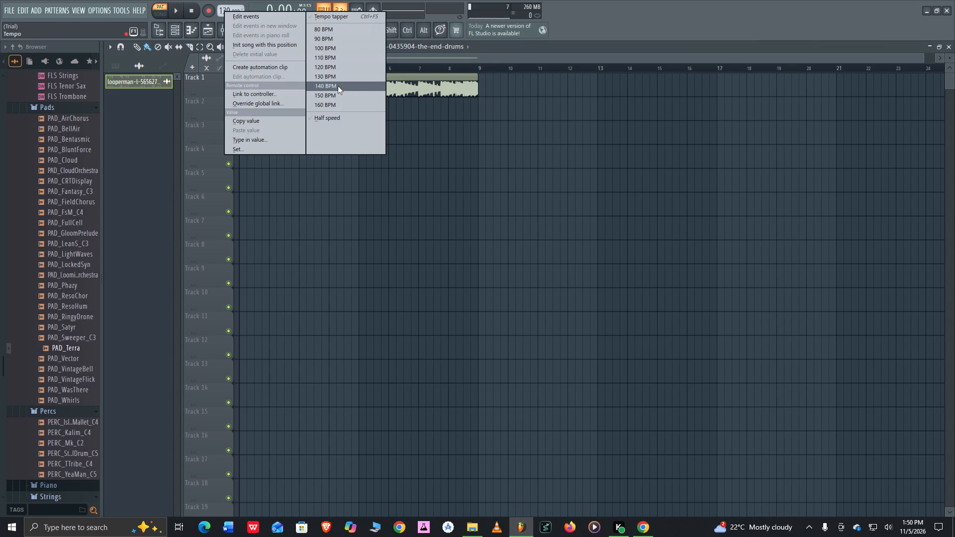
{"action": "left_click", "coordinate": [494, 292]}
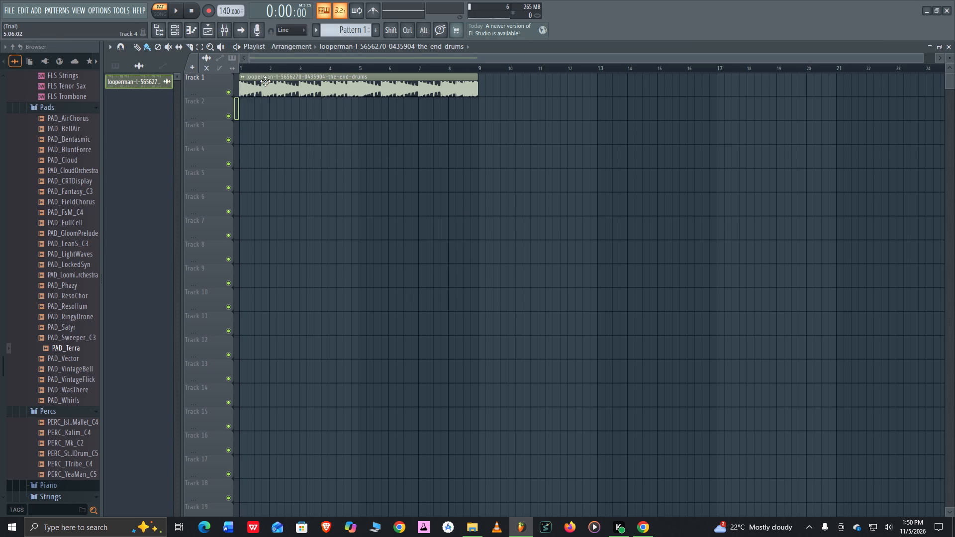
Start playback and switch it to song mode to audition the drum loop.
{"action": "left_click", "coordinate": [174, 12]}
{"action": "left_click", "coordinate": [162, 17]}
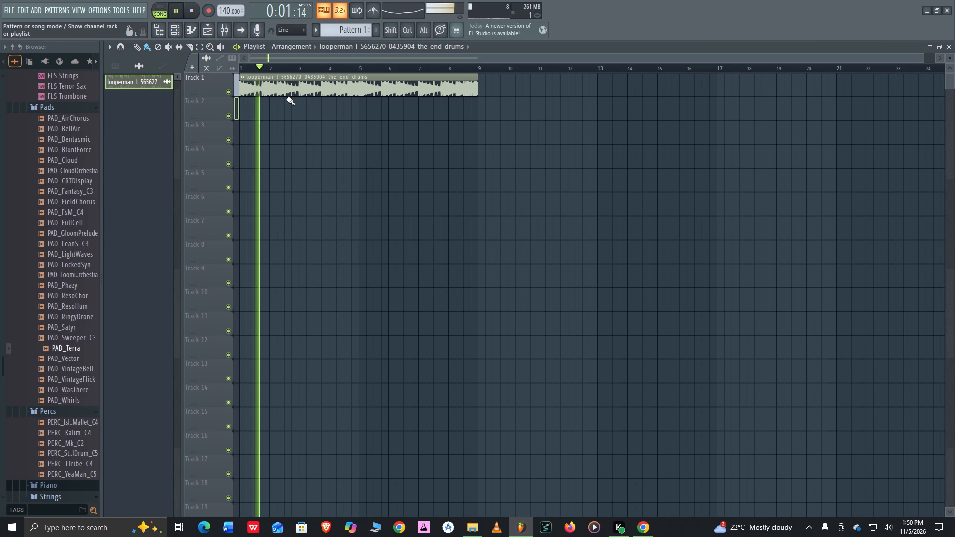
Raise the system speaker volume to 82.
{"action": "left_click", "coordinate": [892, 535]}
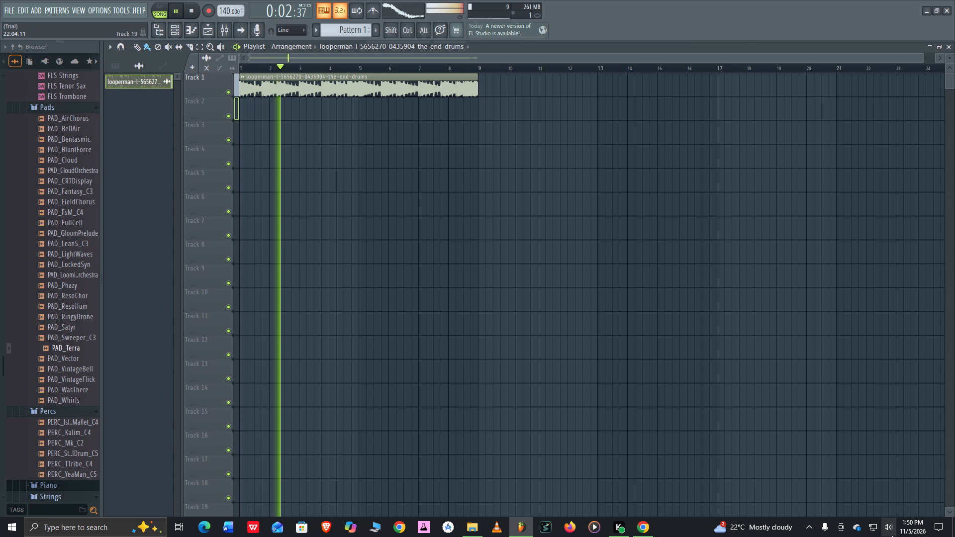
{"action": "scroll", "coordinate": [889, 498], "scroll_direction": "up", "scroll_amount": 3}
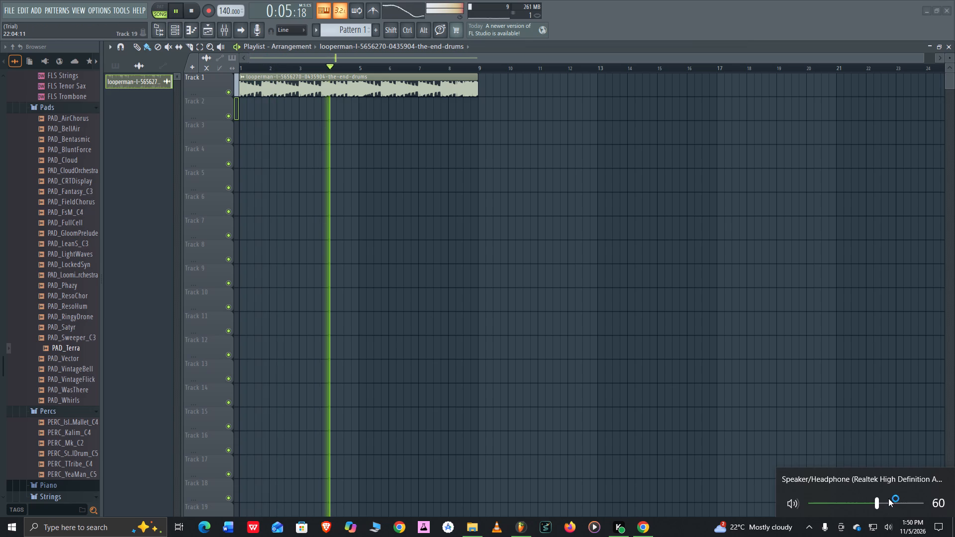
{"action": "scroll", "coordinate": [885, 500], "scroll_direction": "up", "scroll_amount": 9}
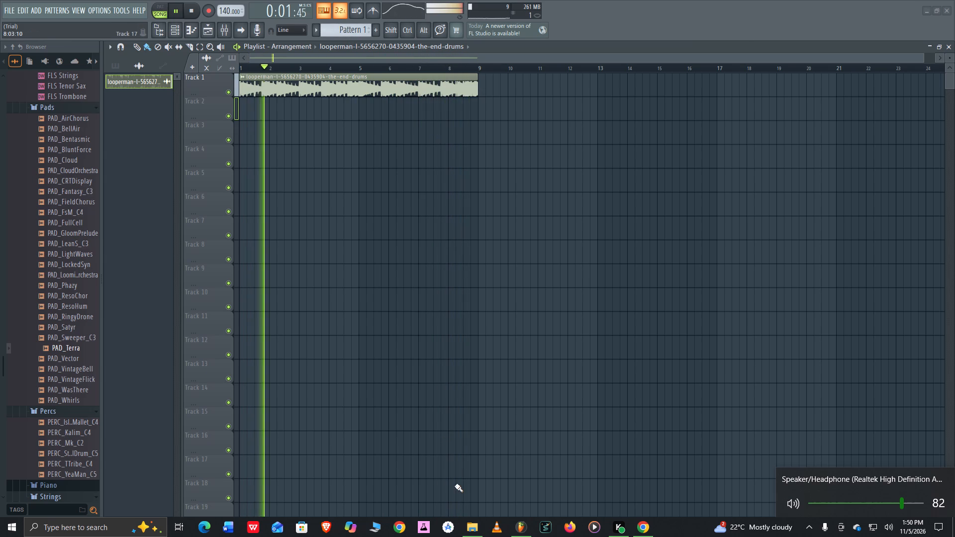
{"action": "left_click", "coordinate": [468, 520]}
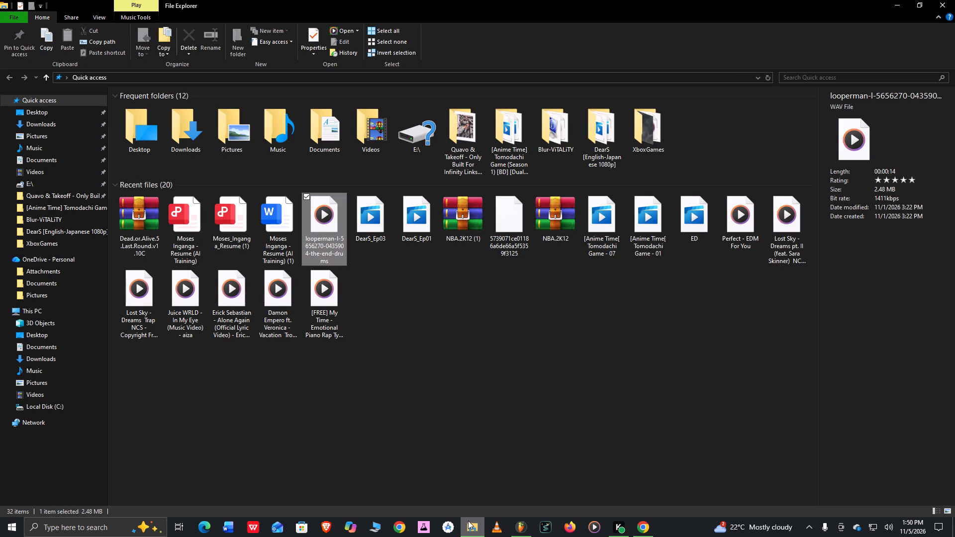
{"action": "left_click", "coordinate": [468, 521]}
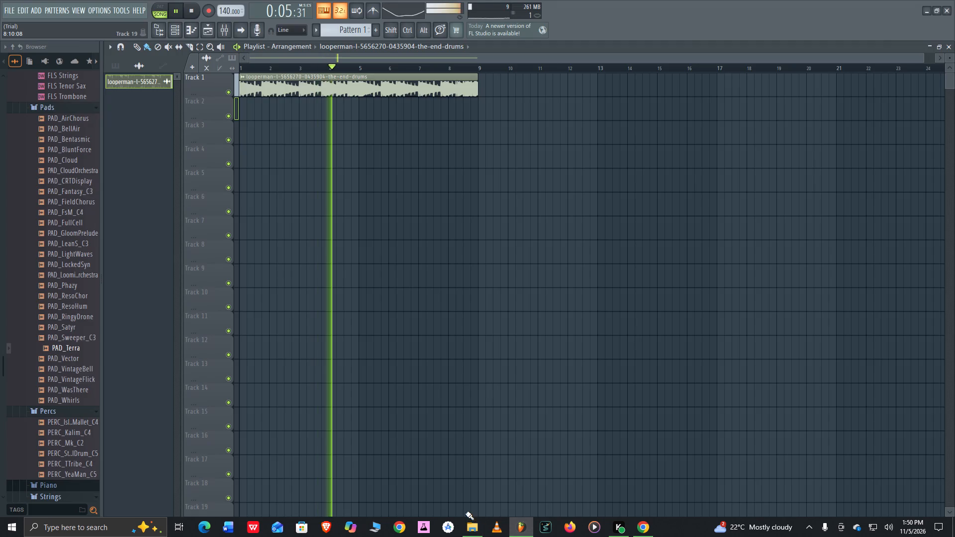
Preview the PAD_VintageBell sample from the browser's Pads folder.
{"action": "left_click", "coordinate": [81, 370]}
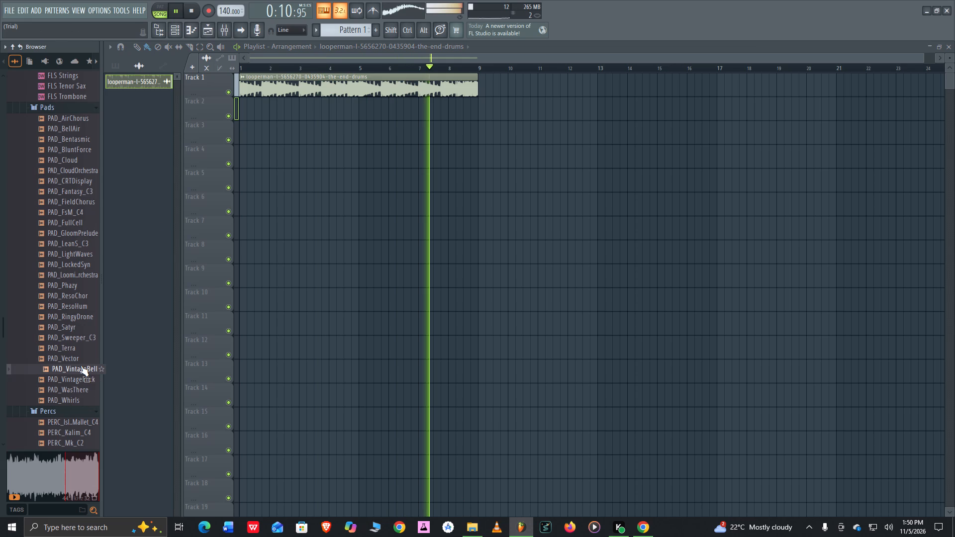
Show the Unsorted channels in the channel rack and load the Arksun Cityscape preset String Theory into the FLEX Bass channel.
{"action": "left_click", "coordinate": [174, 33]}
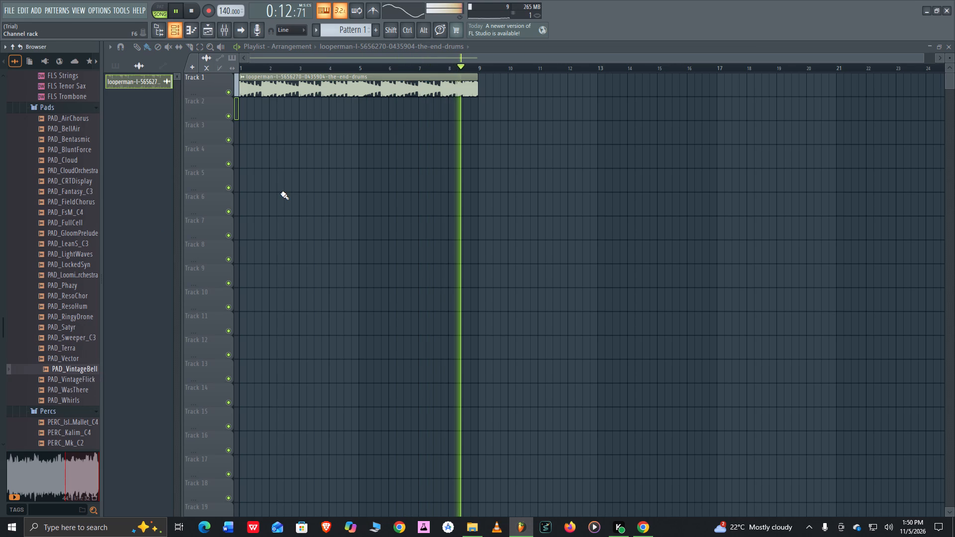
{"action": "left_click", "coordinate": [286, 215]}
{"action": "left_click", "coordinate": [286, 248]}
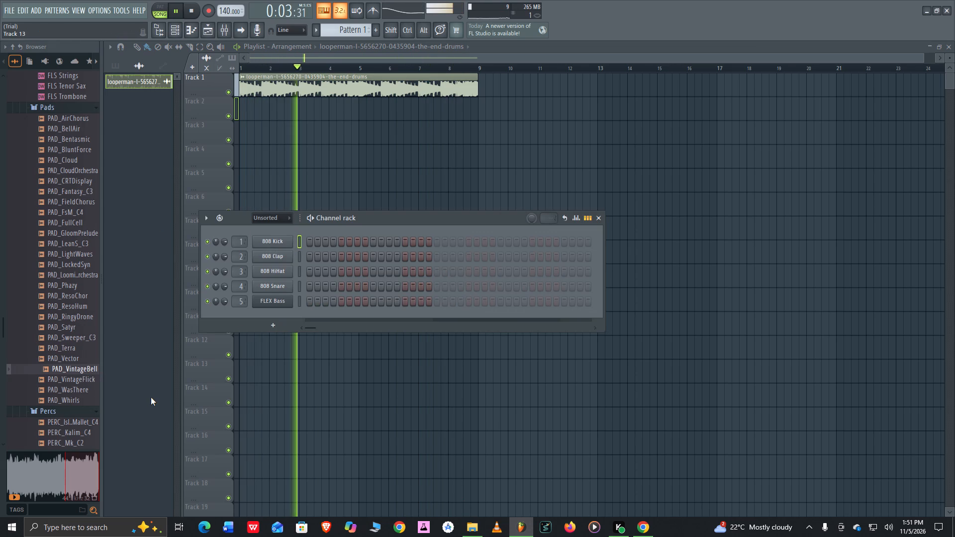
{"action": "left_click", "coordinate": [275, 301]}
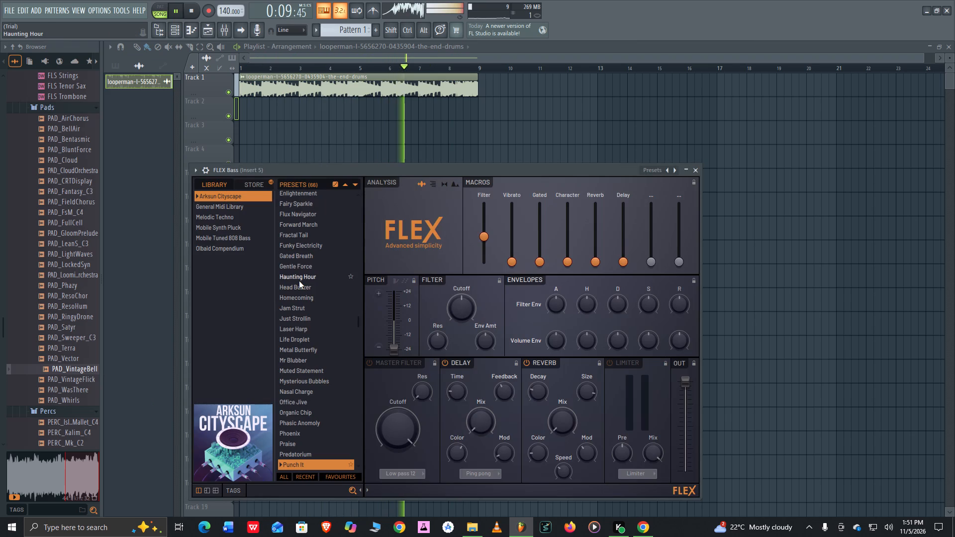
{"action": "scroll", "coordinate": [296, 285], "scroll_direction": "down", "scroll_amount": 4}
{"action": "left_click", "coordinate": [310, 417]}
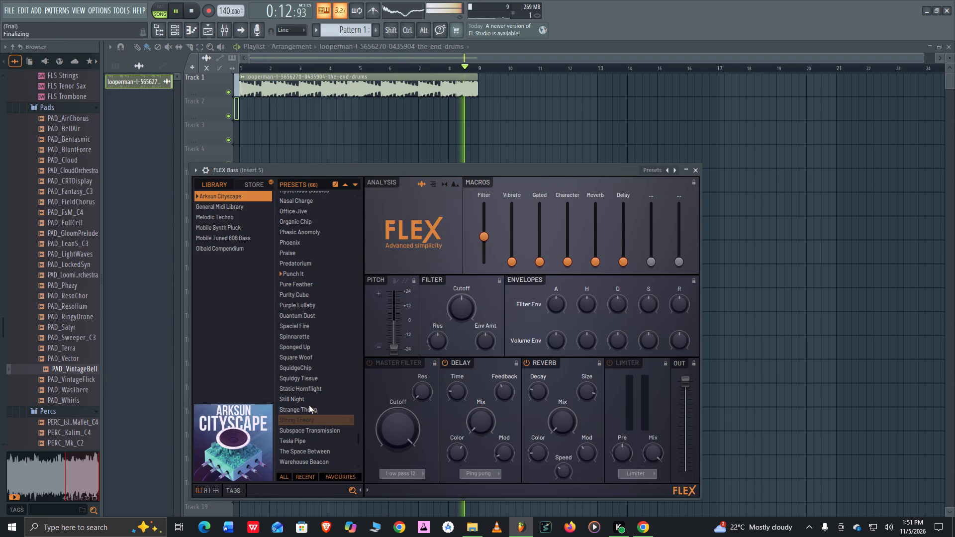
{"action": "left_click", "coordinate": [162, 243]}
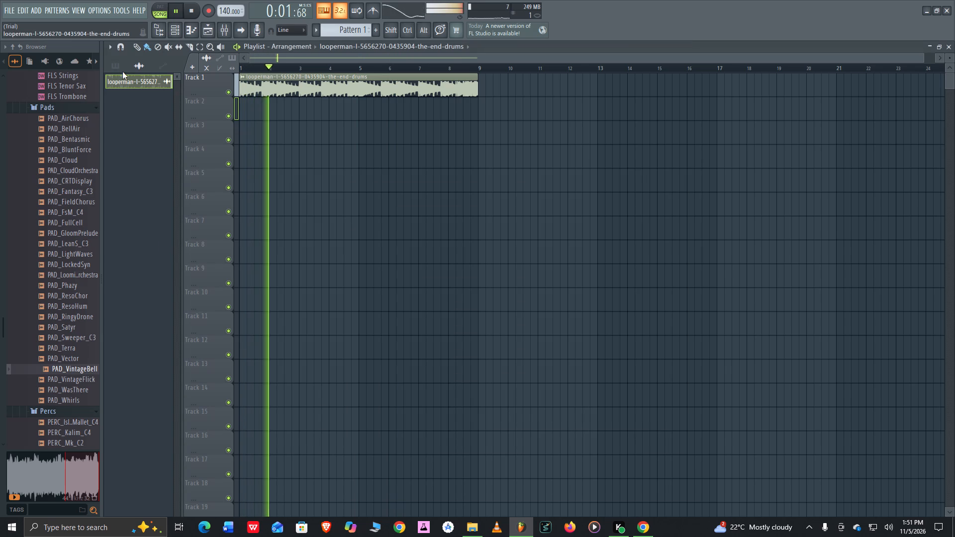
Place Pattern 1 on Track 2 as two consecutive four-bar clips starting at bars 1 and 5.
{"action": "left_click", "coordinate": [119, 72]}
{"action": "left_click", "coordinate": [119, 66]}
{"action": "left_click_drag", "start_coordinate": [132, 83], "coordinate": [274, 106]}
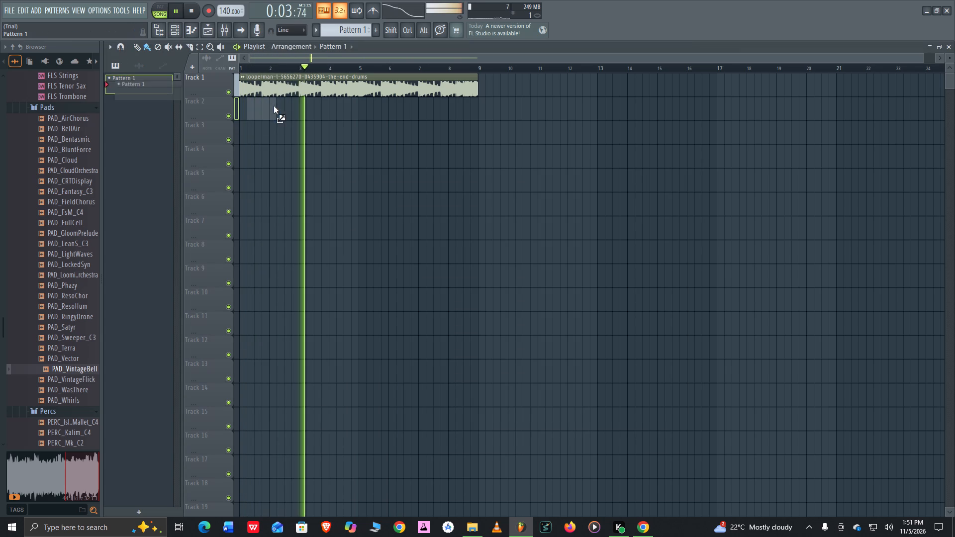
{"action": "left_click_drag", "start_coordinate": [274, 106], "coordinate": [240, 113]}
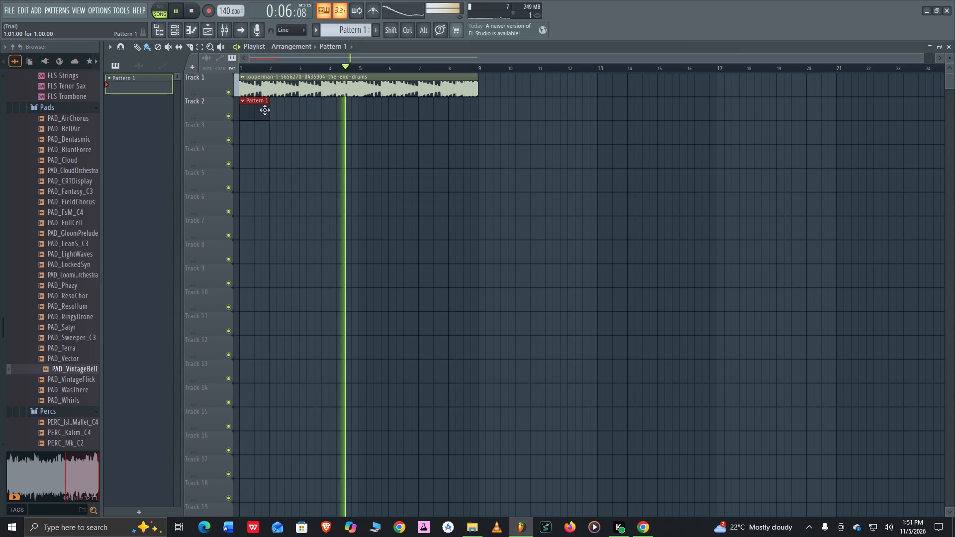
{"action": "left_click_drag", "start_coordinate": [268, 109], "coordinate": [327, 116]}
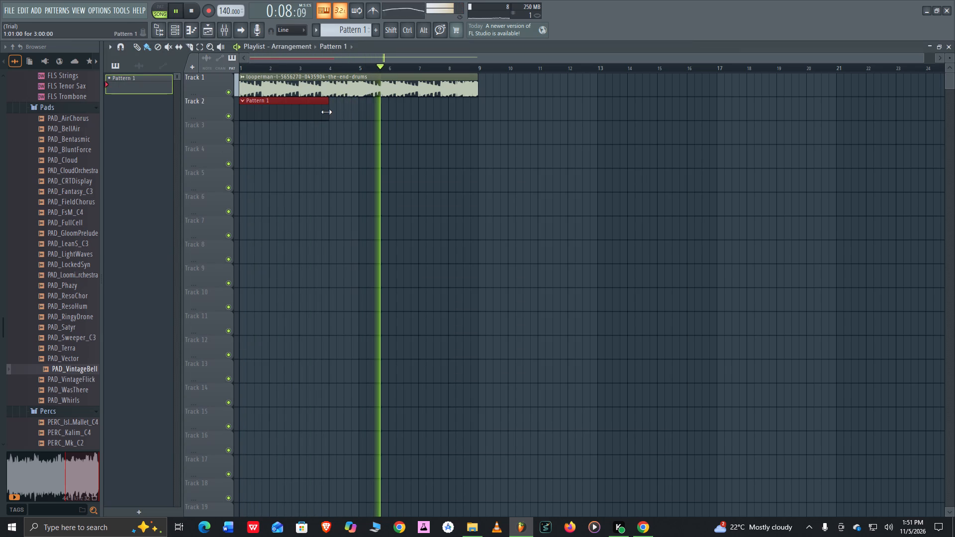
{"action": "left_click_drag", "start_coordinate": [326, 112], "coordinate": [355, 120]}
{"action": "left_click", "coordinate": [360, 115]}
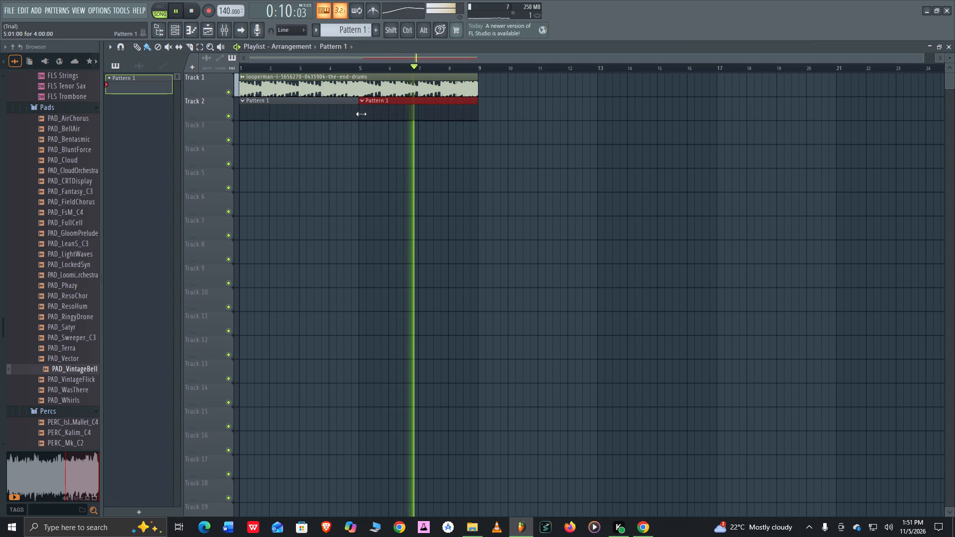
Open the piano roll for the String Theory channel.
{"action": "left_click", "coordinate": [169, 34]}
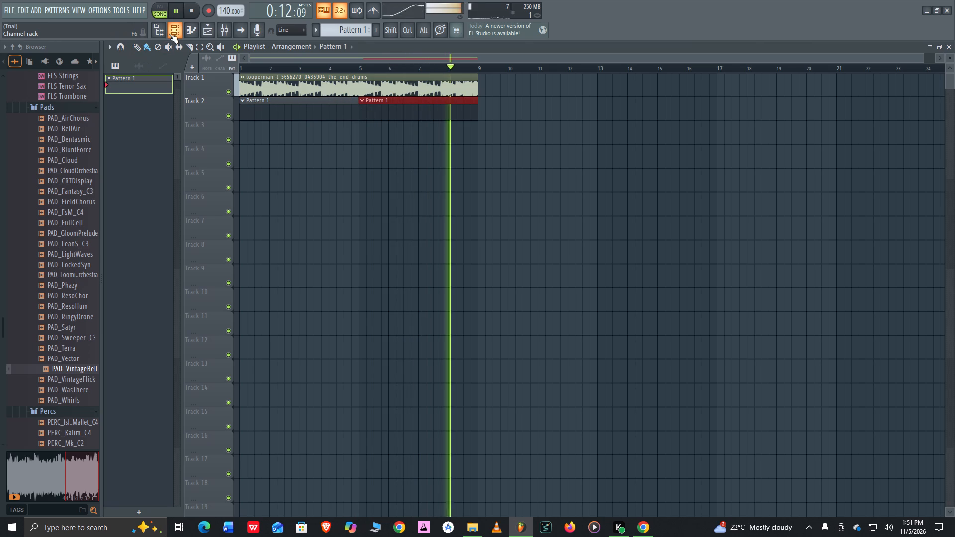
{"action": "right_click", "coordinate": [270, 299]}
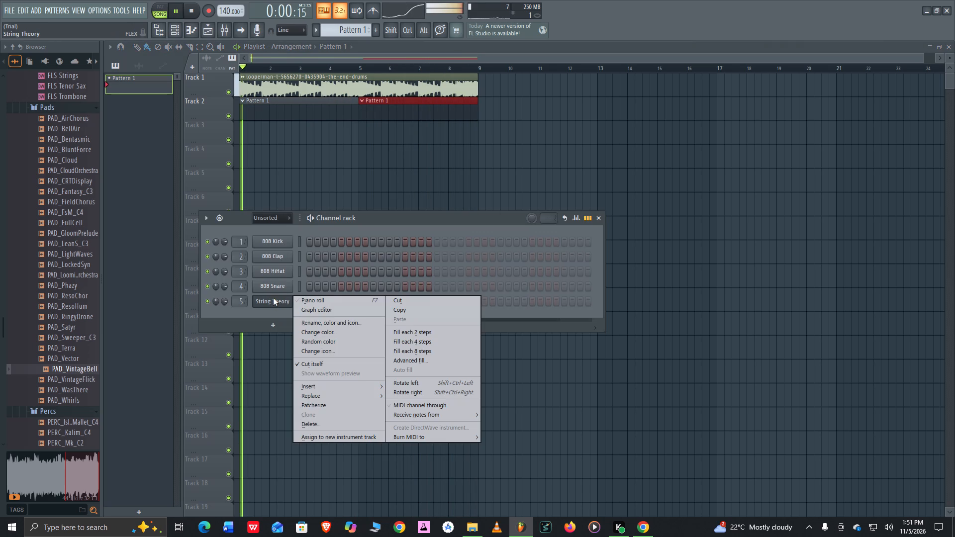
{"action": "left_click", "coordinate": [299, 300]}
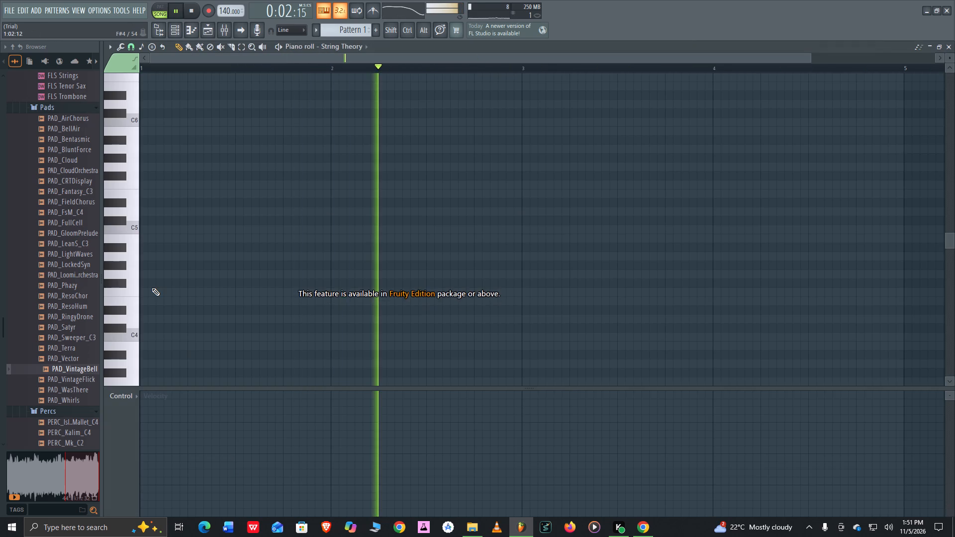
Set the piano roll's scale highlighting to Minor Melodic with root note A.
{"action": "left_click", "coordinate": [108, 48]}
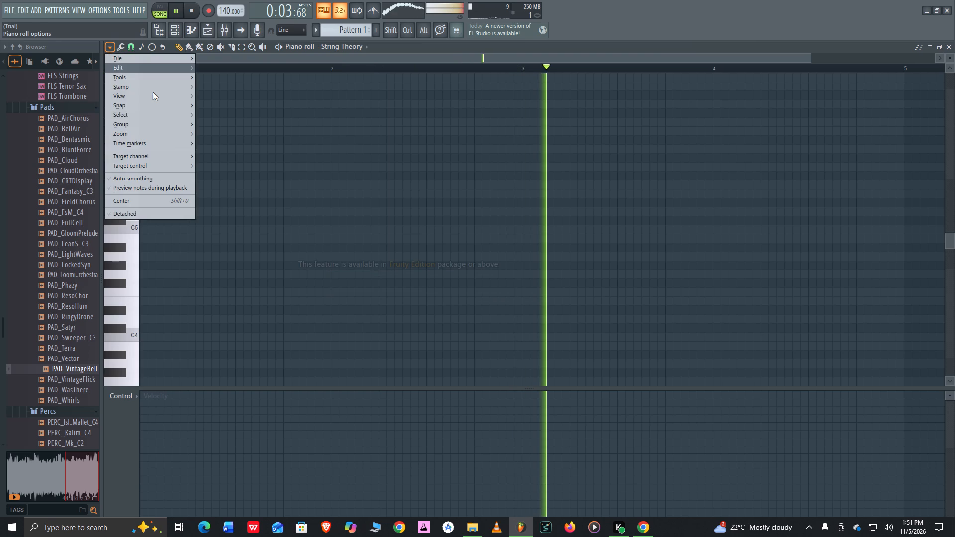
{"action": "left_click", "coordinate": [241, 241]}
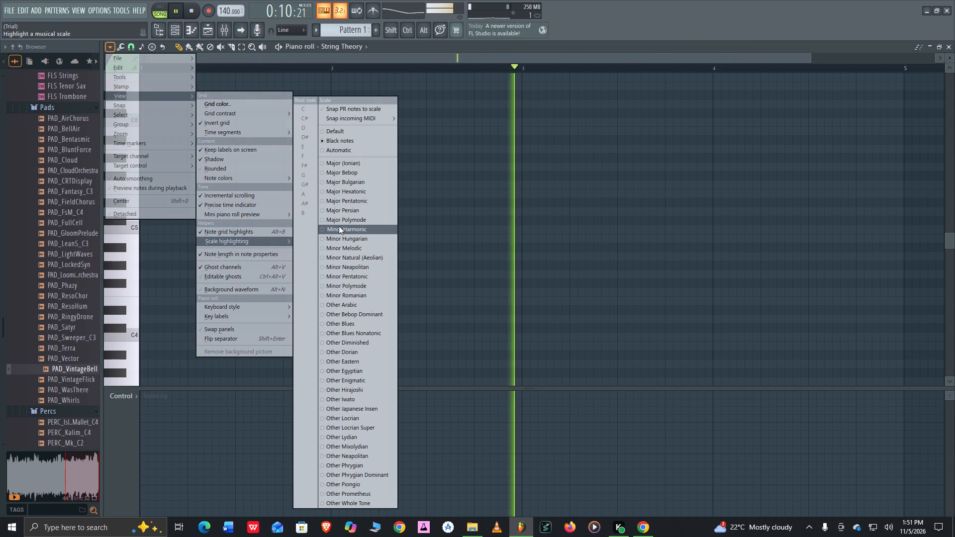
{"action": "left_click", "coordinate": [339, 247]}
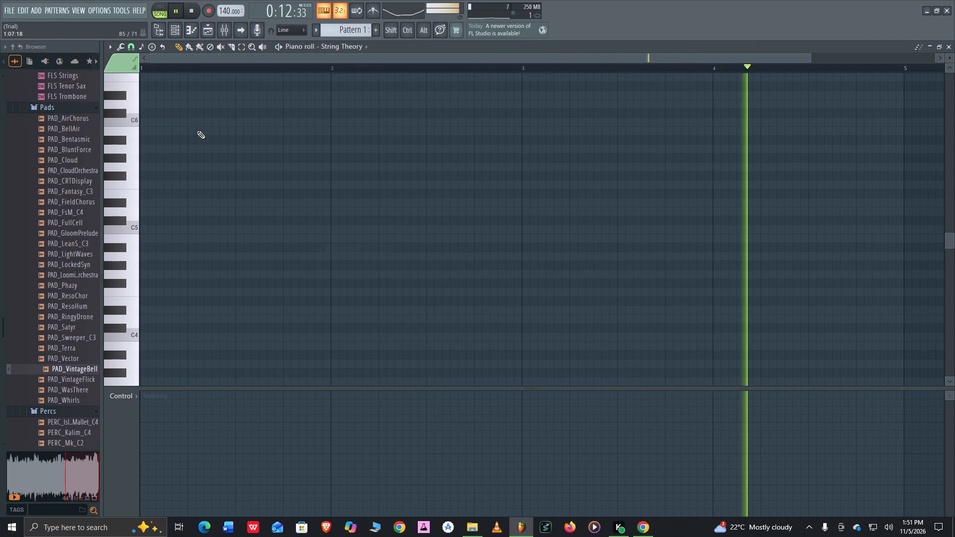
{"action": "left_click", "coordinate": [107, 52]}
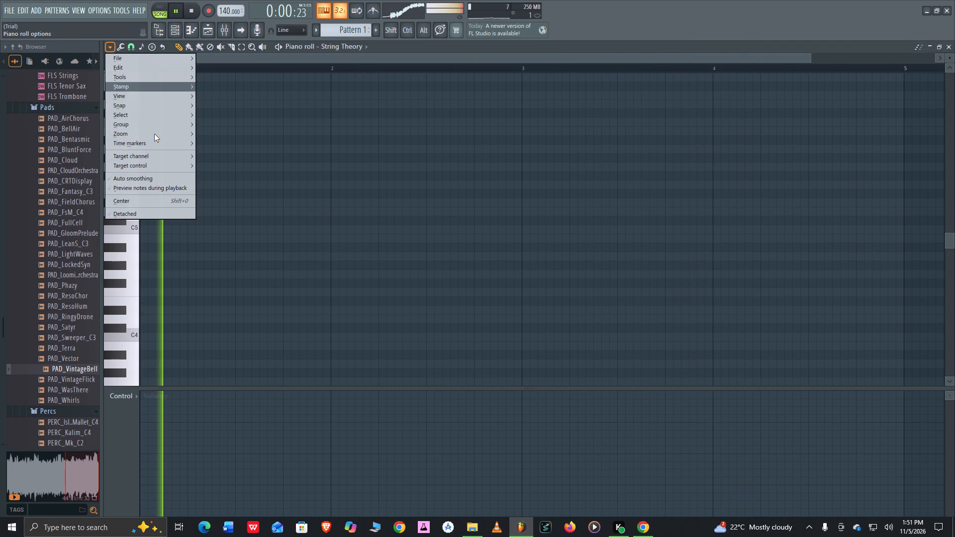
{"action": "left_click", "coordinate": [302, 193]}
Draw an A4 note at the start of bar 1 and lengthen it to about one bar (0:15:08).
{"action": "left_click", "coordinate": [146, 254]}
{"action": "left_click_drag", "start_coordinate": [161, 257], "coordinate": [151, 257]}
{"action": "left_click_drag", "start_coordinate": [163, 256], "coordinate": [325, 252]}
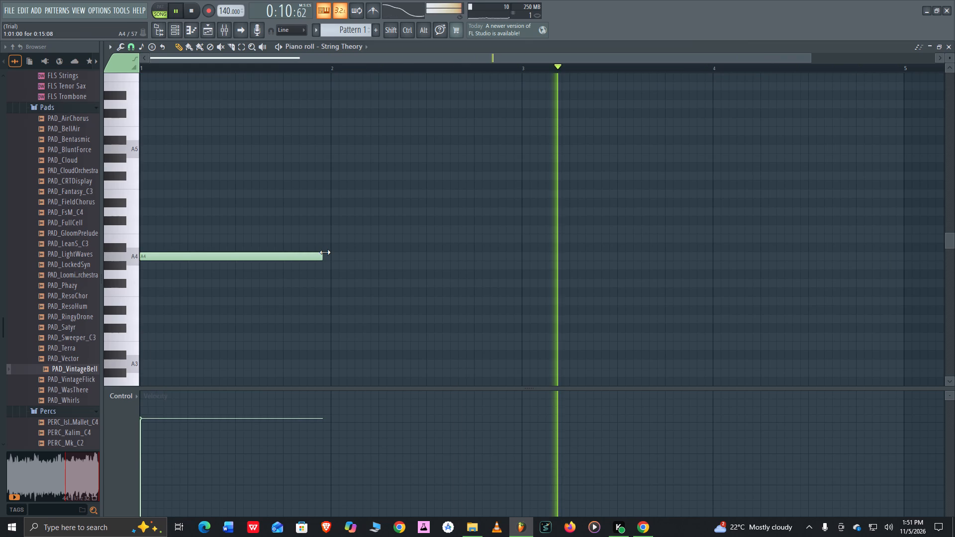
Extend A4 to fill bar 1, add one-bar C5 and E5 notes above it, and place a one-bar D5 in bar 2.
{"action": "left_click_drag", "start_coordinate": [325, 252], "coordinate": [329, 252]}
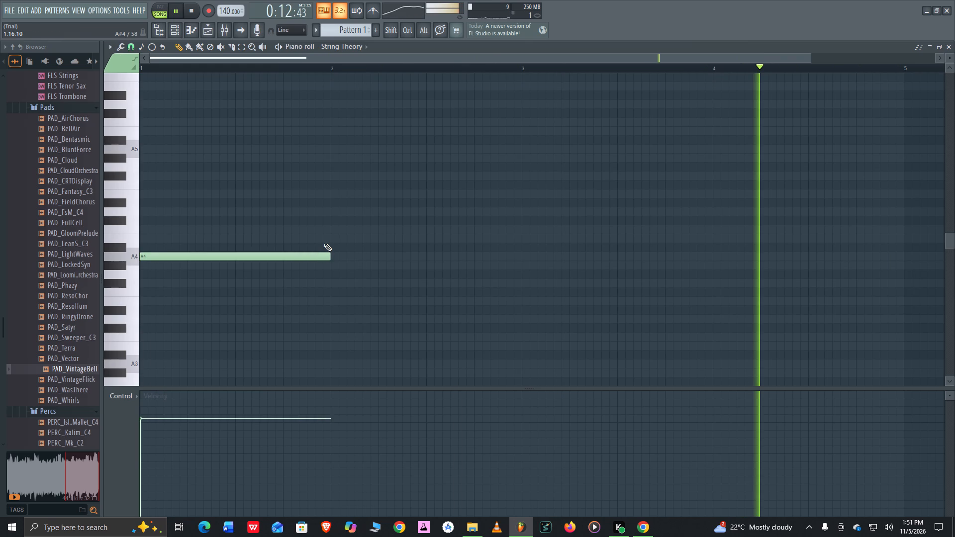
{"action": "left_click", "coordinate": [330, 210]}
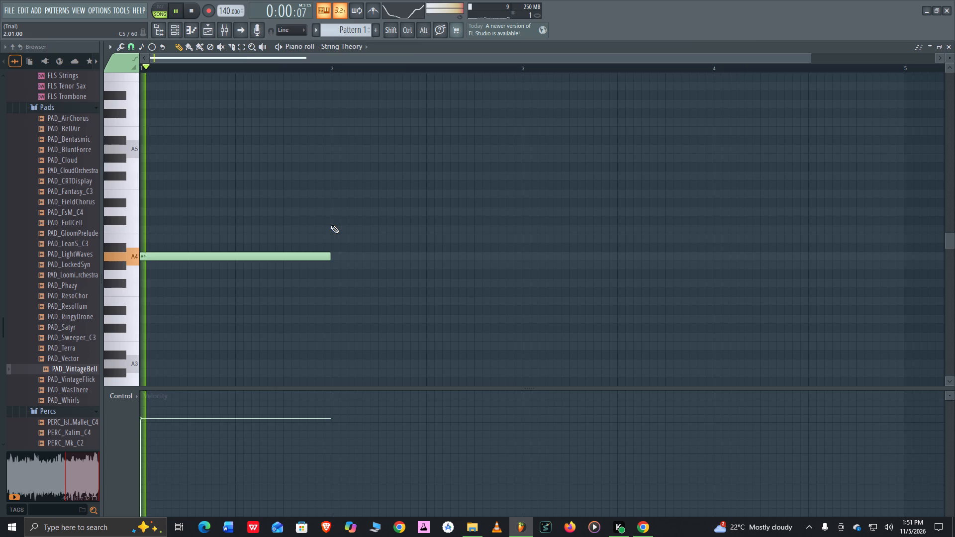
{"action": "left_click", "coordinate": [143, 228]}
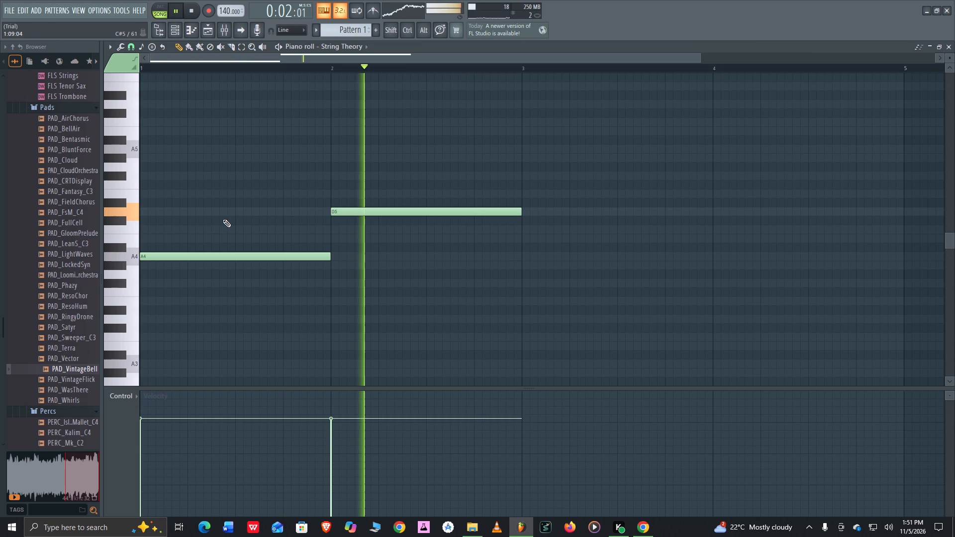
{"action": "left_click", "coordinate": [139, 193]}
{"action": "left_click", "coordinate": [148, 194]}
{"action": "left_click_drag", "start_coordinate": [172, 195], "coordinate": [158, 195]}
Add one-bar F5 and A5 notes above the D5 in bar 2.
{"action": "left_click", "coordinate": [342, 189]}
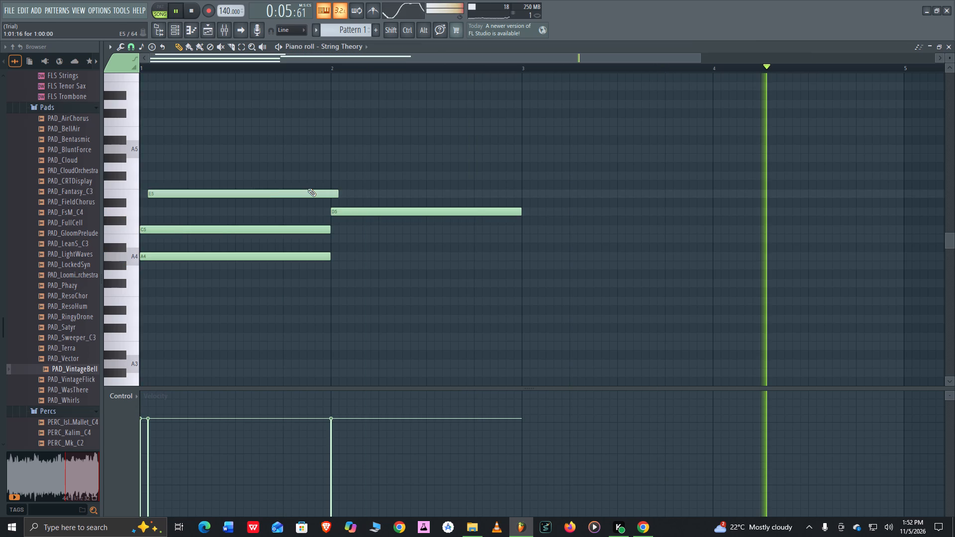
{"action": "left_click_drag", "start_coordinate": [359, 184], "coordinate": [347, 181]}
{"action": "left_click", "coordinate": [331, 161]}
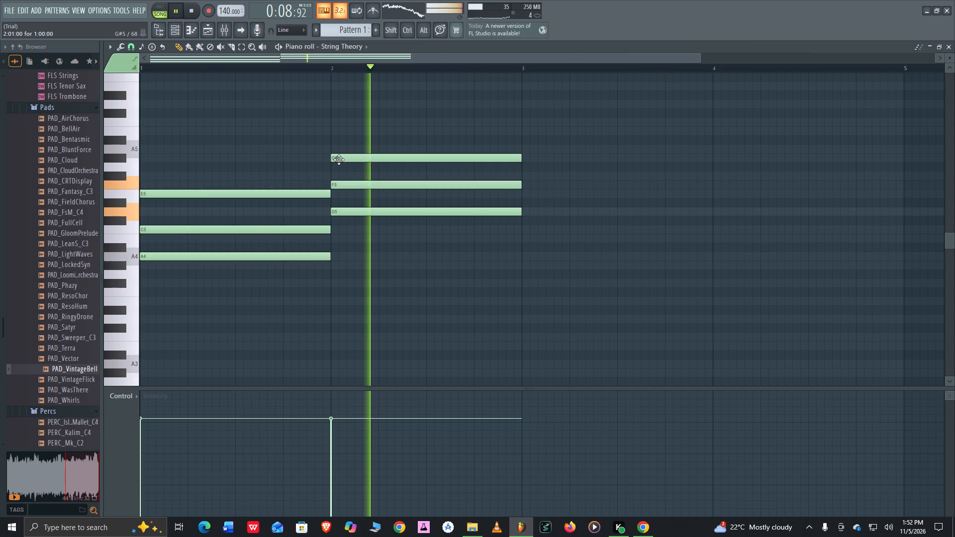
{"action": "left_click_drag", "start_coordinate": [342, 160], "coordinate": [341, 147]}
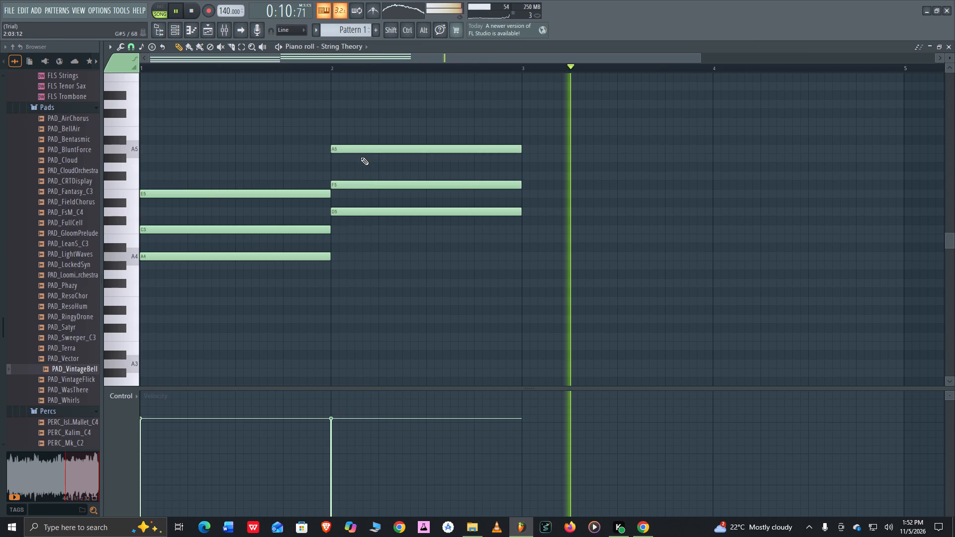
Transpose the A5 note in bar 2 down one octave to A4.
{"action": "left_click_drag", "start_coordinate": [330, 138], "coordinate": [430, 157], "text": "ctrl"}
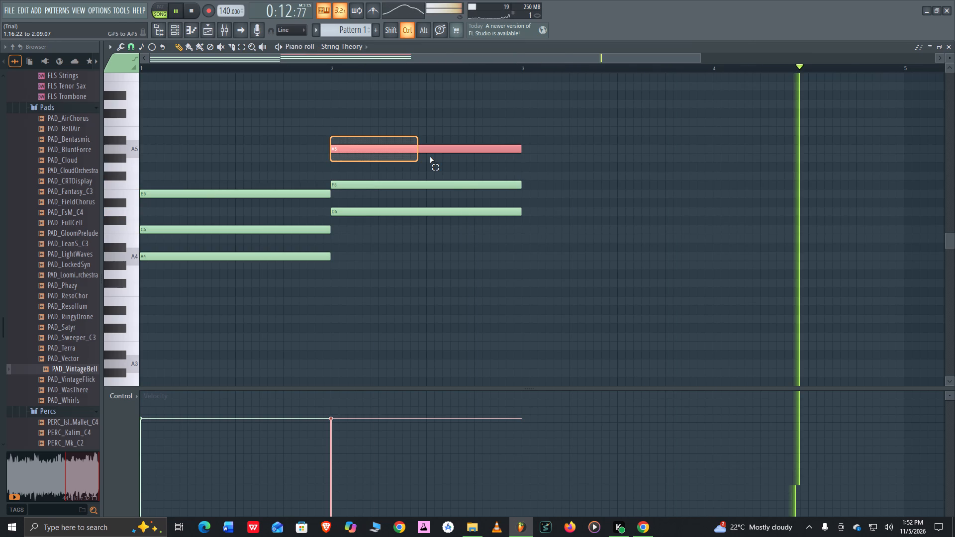
{"action": "left_click_drag", "start_coordinate": [430, 157], "coordinate": [539, 170], "text": "ctrl"}
{"action": "key", "text": "ctrl+Down"}
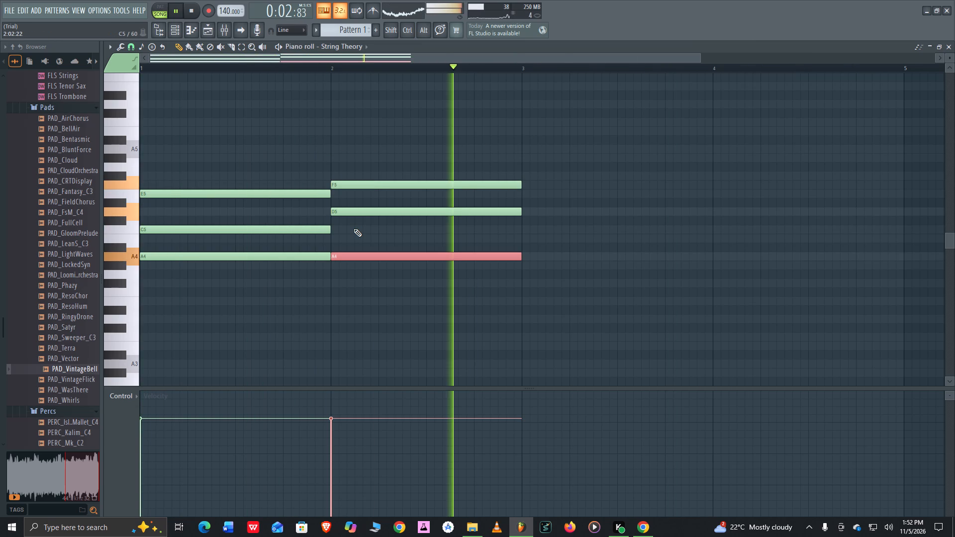
{"action": "left_click", "coordinate": [327, 231]}
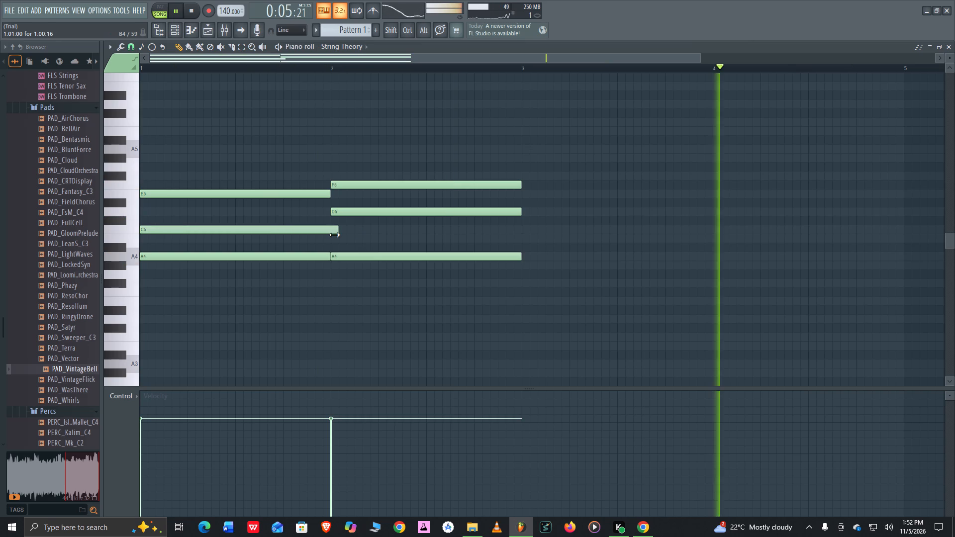
Duplicate both chords from bars 1 and 2 into bars 3 and 4, leaving no stray notes.
{"action": "left_click_drag", "start_coordinate": [229, 152], "coordinate": [506, 271], "text": "ctrl"}
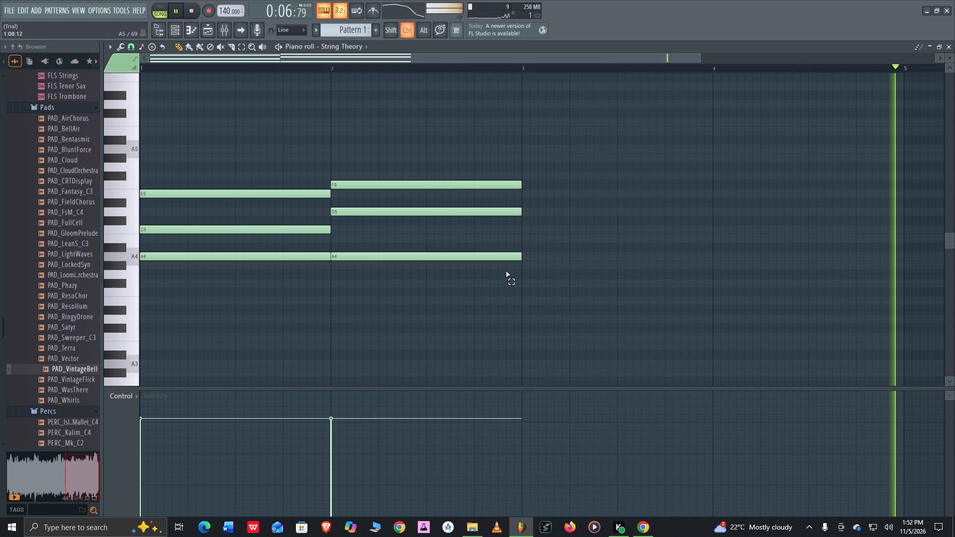
{"action": "left_click_drag", "start_coordinate": [506, 271], "coordinate": [511, 271], "text": "ctrl"}
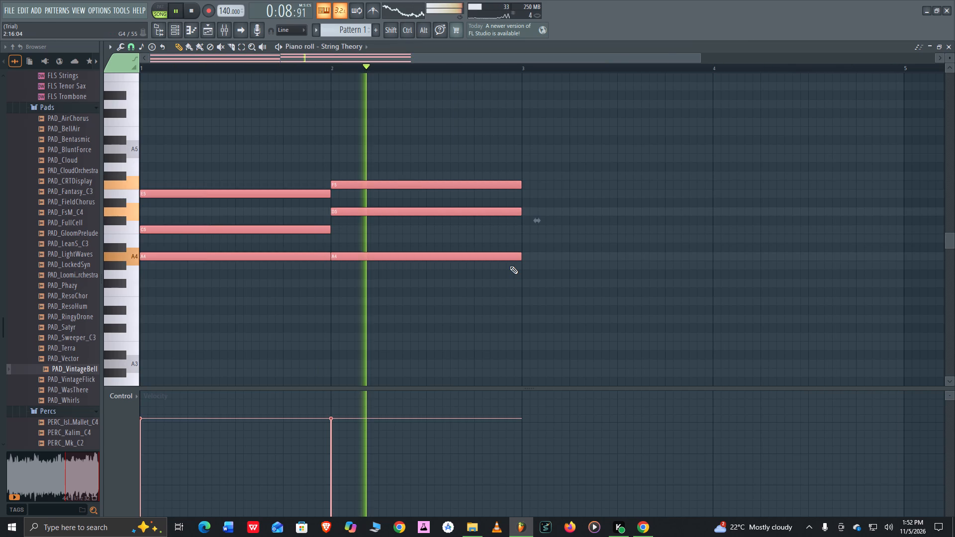
{"action": "key", "text": "shift+q"}
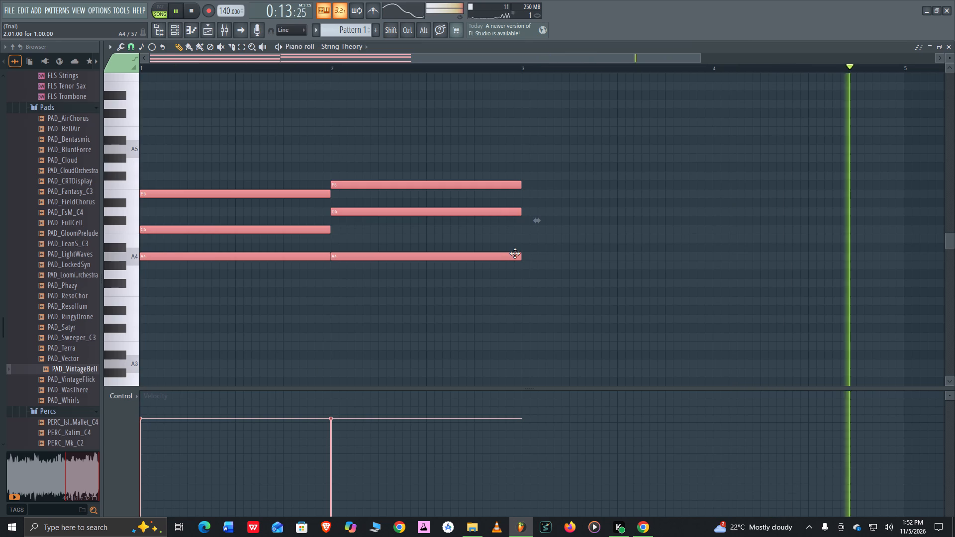
{"action": "key", "text": "ctrl+q"}
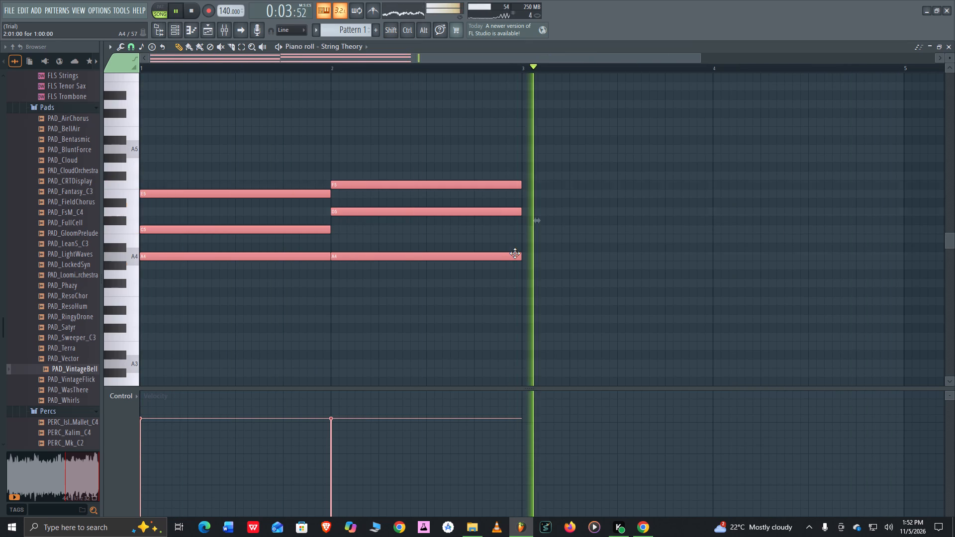
{"action": "key", "text": "ctrl+c"}
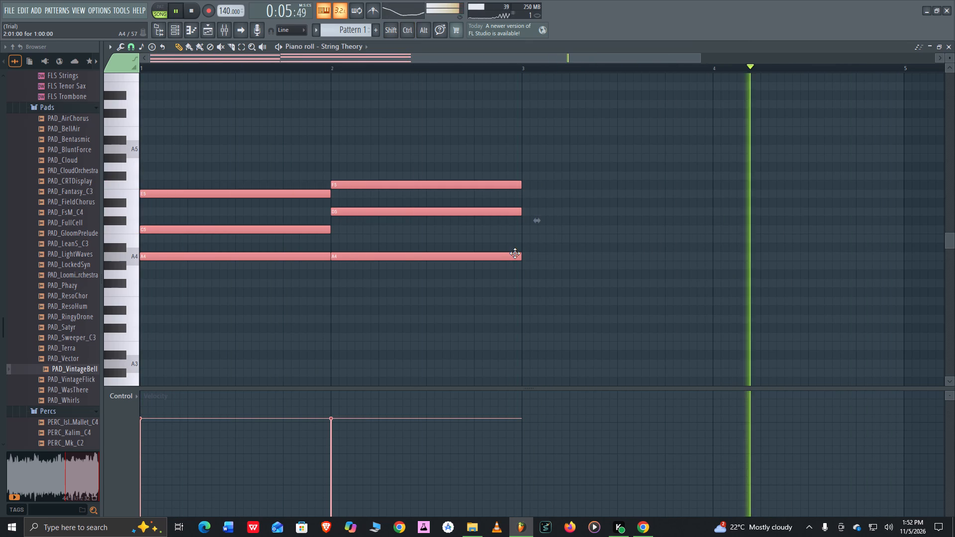
{"action": "key", "text": "ctrl+v"}
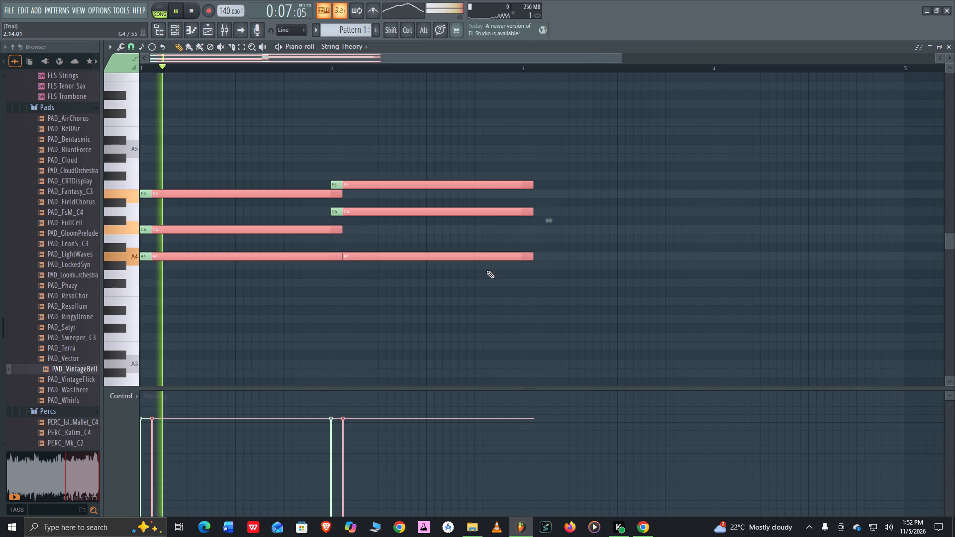
{"action": "left_click_drag", "start_coordinate": [484, 182], "coordinate": [854, 179]}
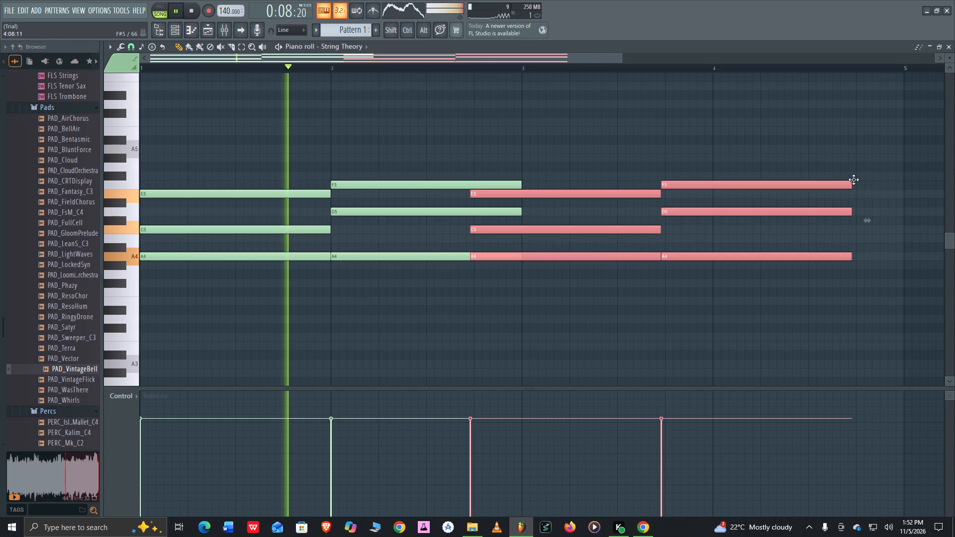
{"action": "left_click_drag", "start_coordinate": [854, 179], "coordinate": [316, 186]}
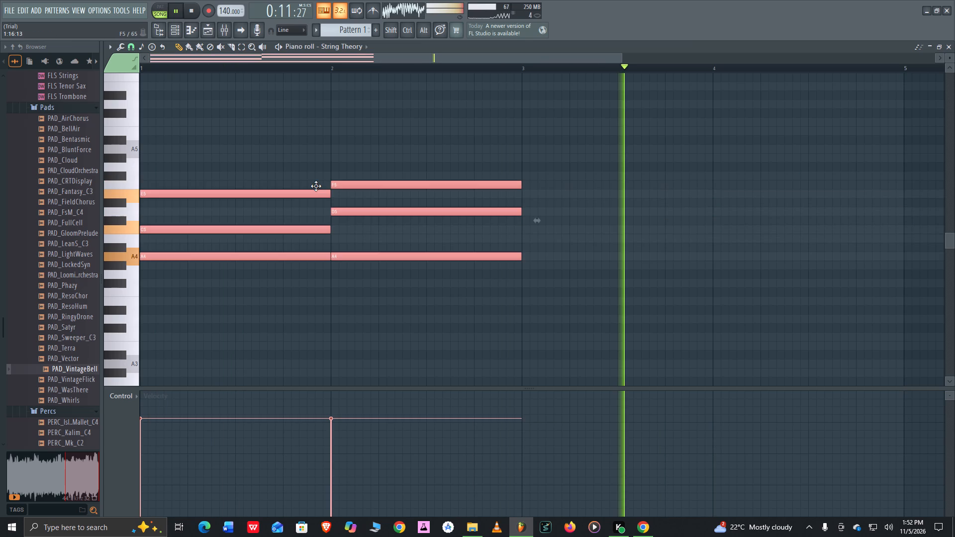
{"action": "left_click_drag", "start_coordinate": [316, 186], "coordinate": [854, 184]}
{"action": "left_click", "coordinate": [429, 229]}
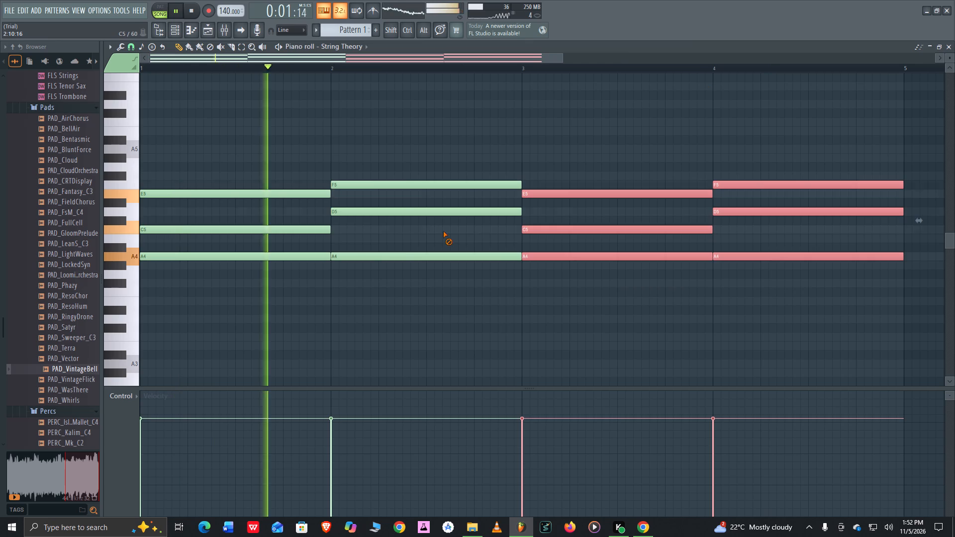
{"action": "right_click", "coordinate": [443, 231]}
Shorten the C5 in bar 1, D5 in bar 2 and C5 in bar 3 to half a bar, moving each to its bar's second half.
{"action": "left_click_drag", "start_coordinate": [328, 228], "coordinate": [235, 231]}
{"action": "left_click_drag", "start_coordinate": [221, 230], "coordinate": [328, 235]}
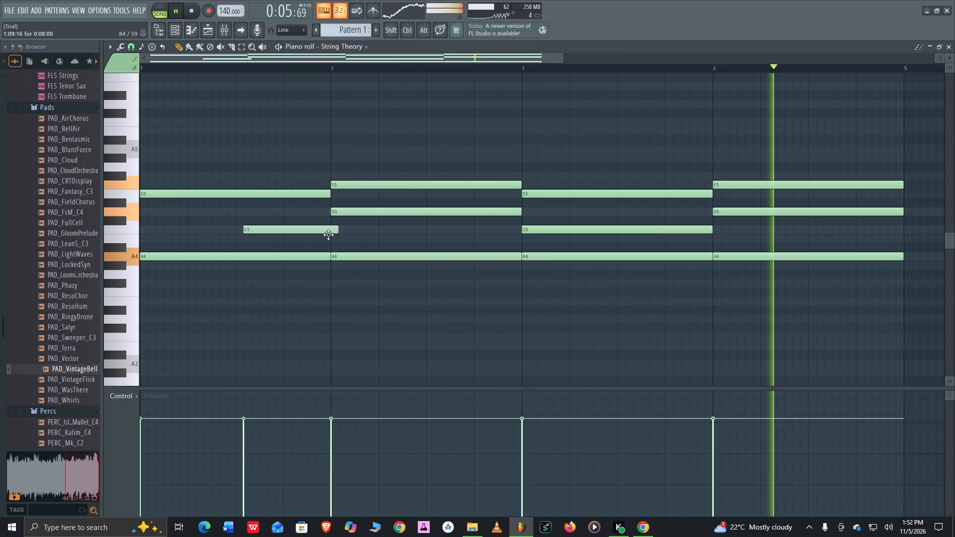
{"action": "left_click_drag", "start_coordinate": [328, 235], "coordinate": [315, 236]}
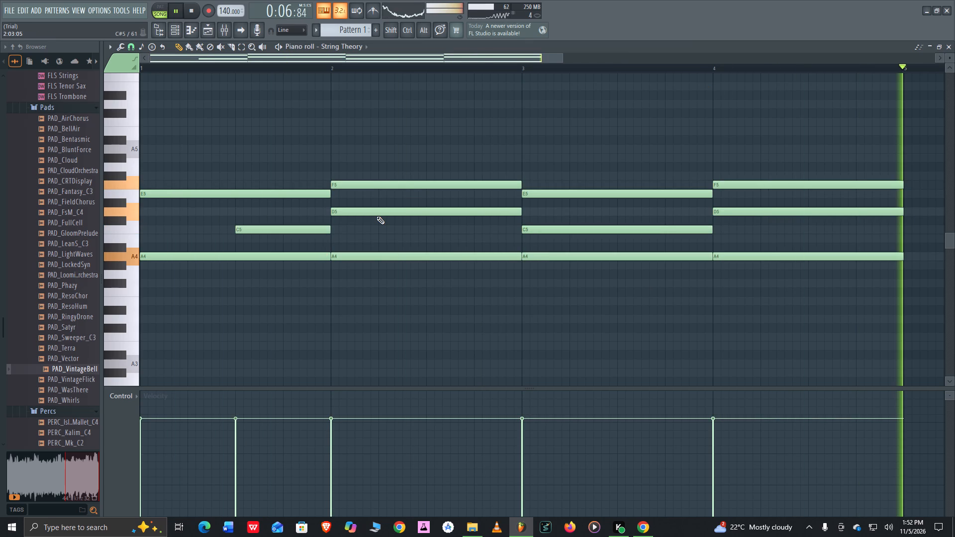
{"action": "left_click_drag", "start_coordinate": [520, 212], "coordinate": [425, 217]}
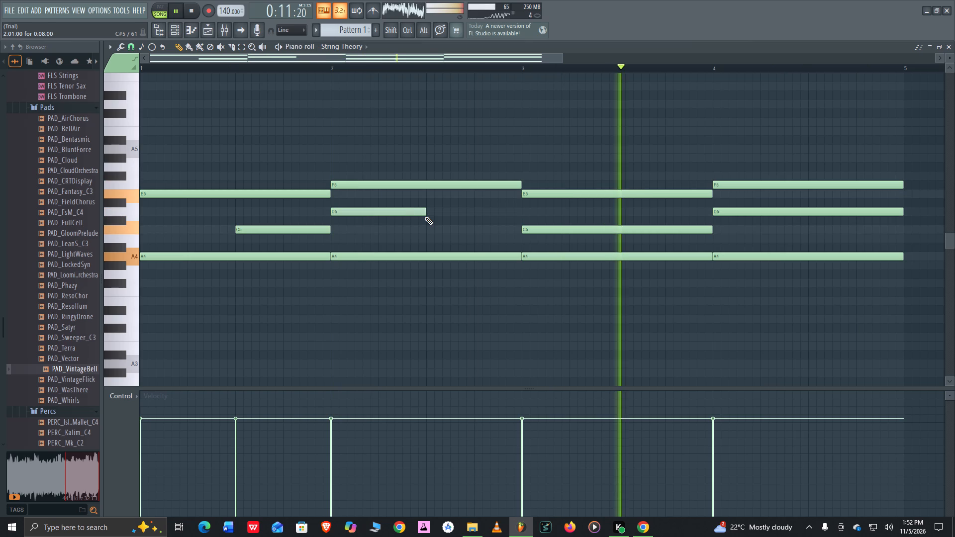
{"action": "left_click_drag", "start_coordinate": [403, 211], "coordinate": [500, 216]}
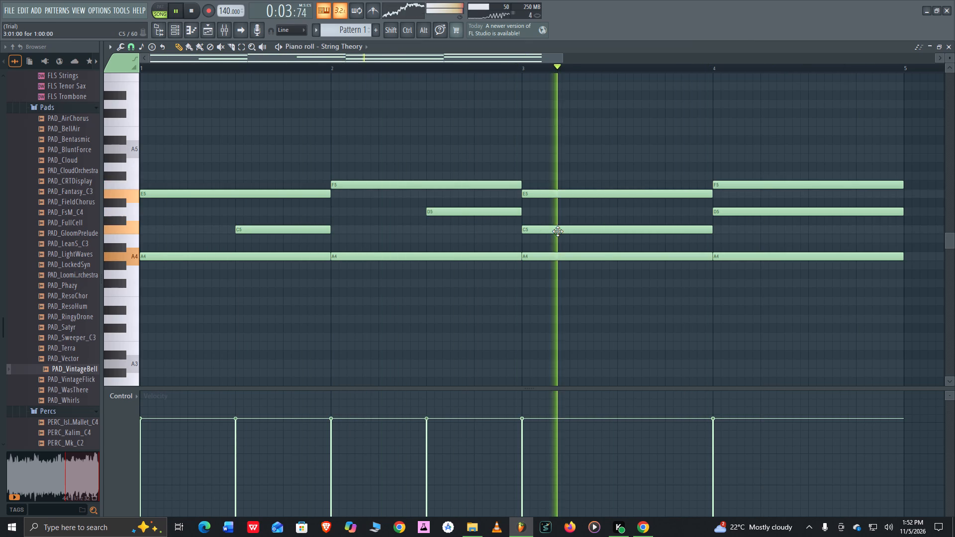
{"action": "left_click_drag", "start_coordinate": [712, 227], "coordinate": [619, 229]}
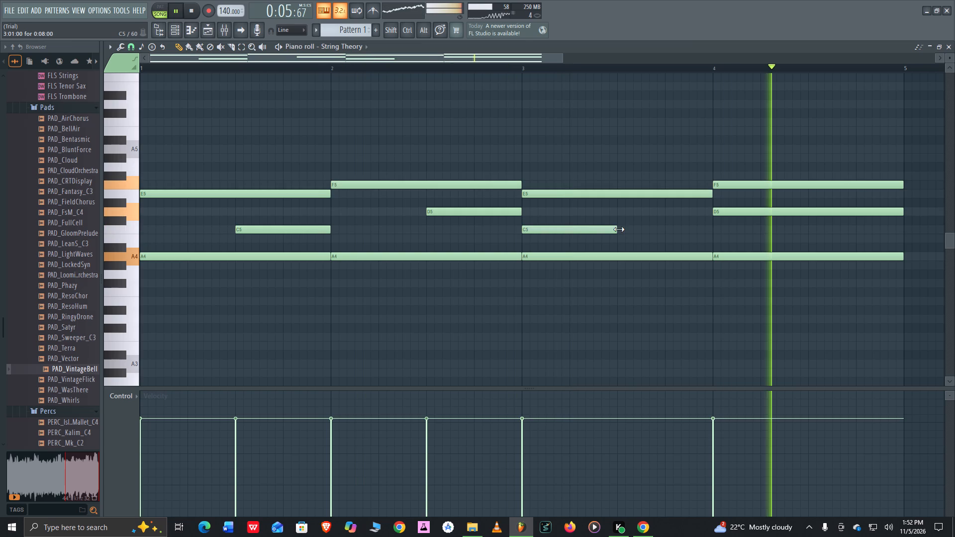
{"action": "left_click_drag", "start_coordinate": [592, 232], "coordinate": [689, 235]}
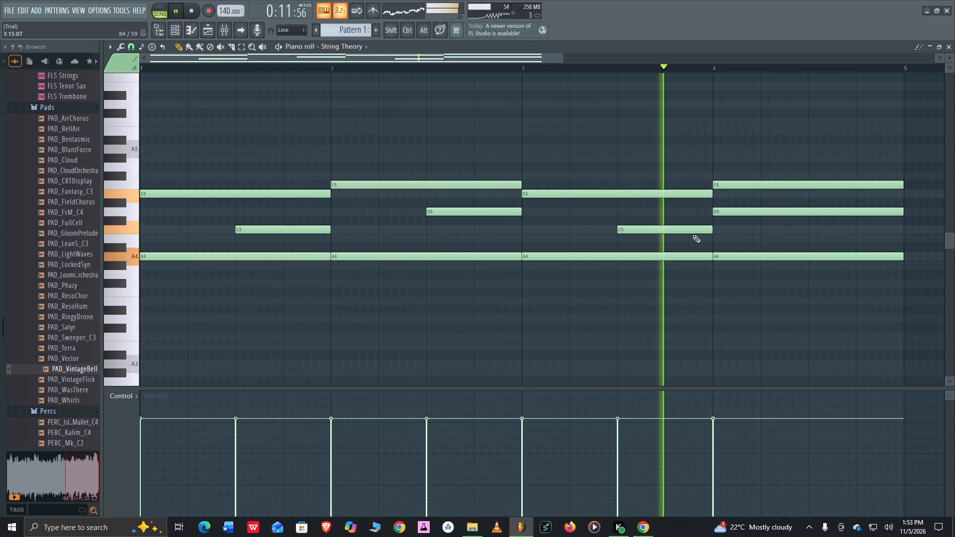
Show the channel rack and open the String Theory channel's FLEX instrument.
{"action": "left_click", "coordinate": [174, 35]}
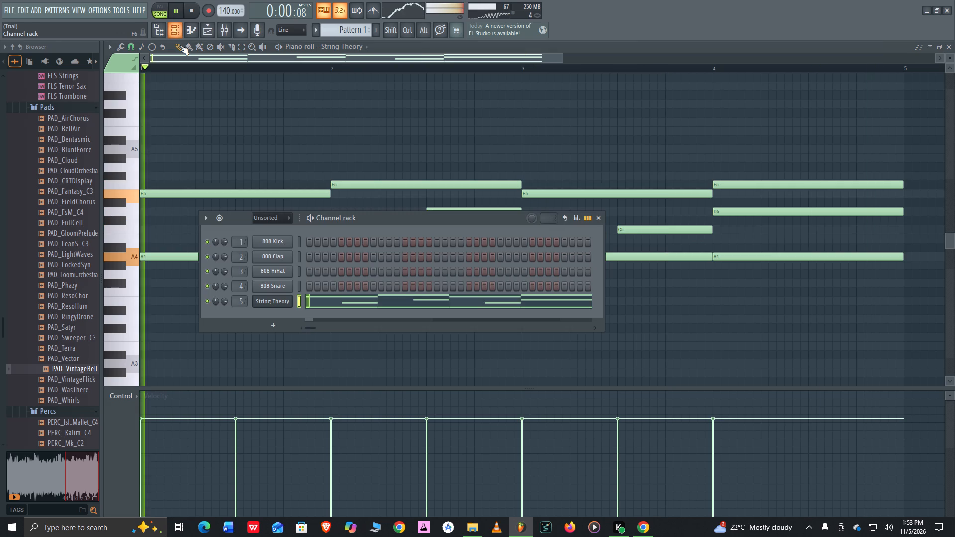
{"action": "double_click", "coordinate": [268, 300]}
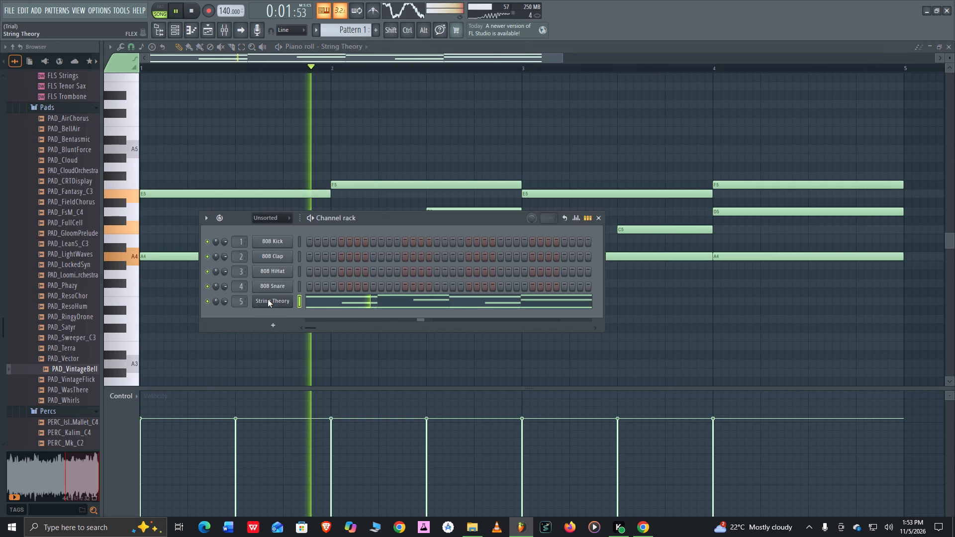
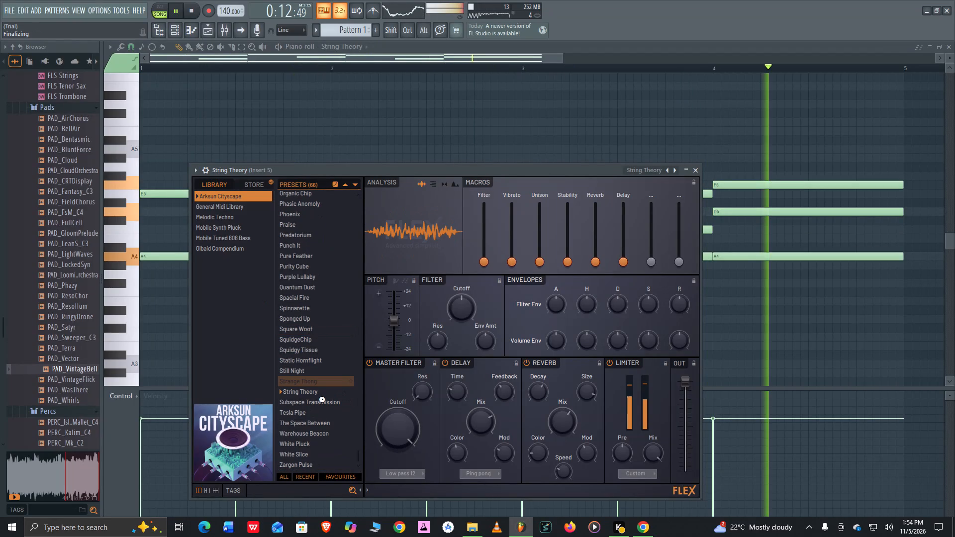
Audition the Tesla Pipe, Warehouse Beacon, White Pluck and White Slice presets of the Arksun Cityscape library with the chord melody playing.
{"action": "scroll", "coordinate": [323, 399], "scroll_direction": "down", "scroll_amount": 3}
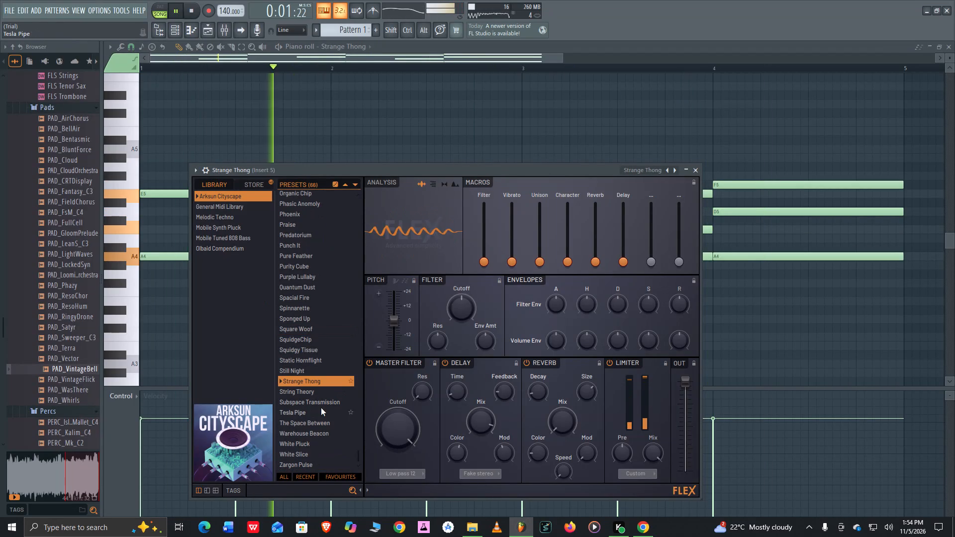
{"action": "left_click", "coordinate": [315, 414]}
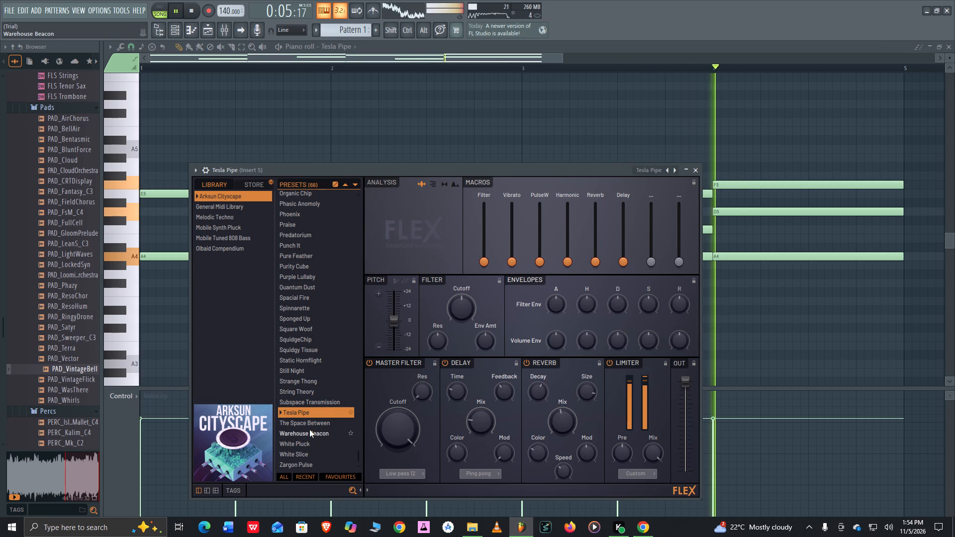
{"action": "left_click", "coordinate": [311, 434]}
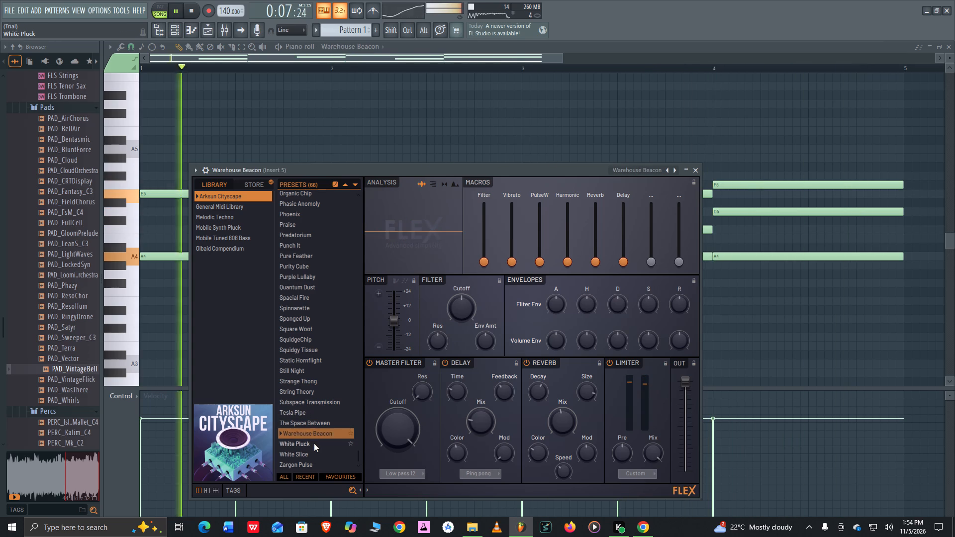
{"action": "left_click", "coordinate": [310, 444]}
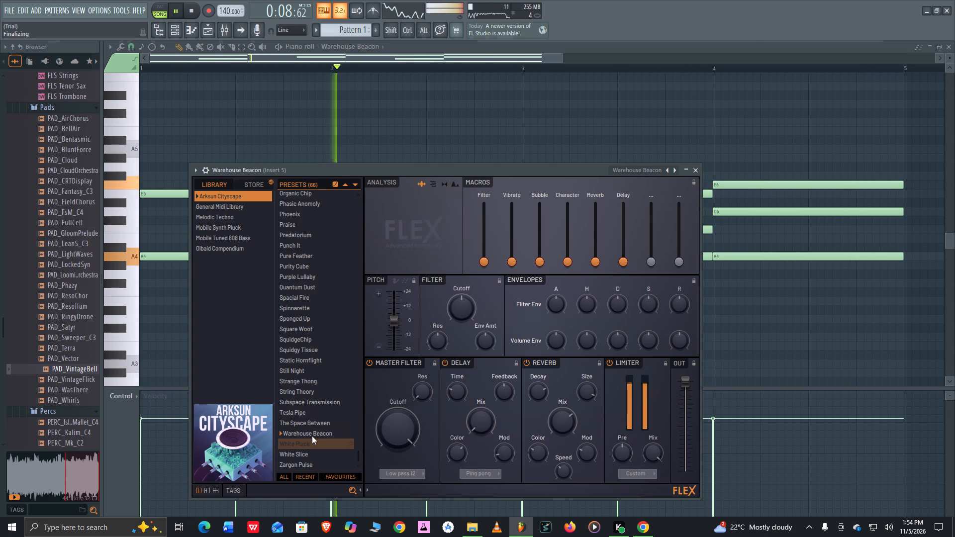
{"action": "left_click", "coordinate": [306, 454]}
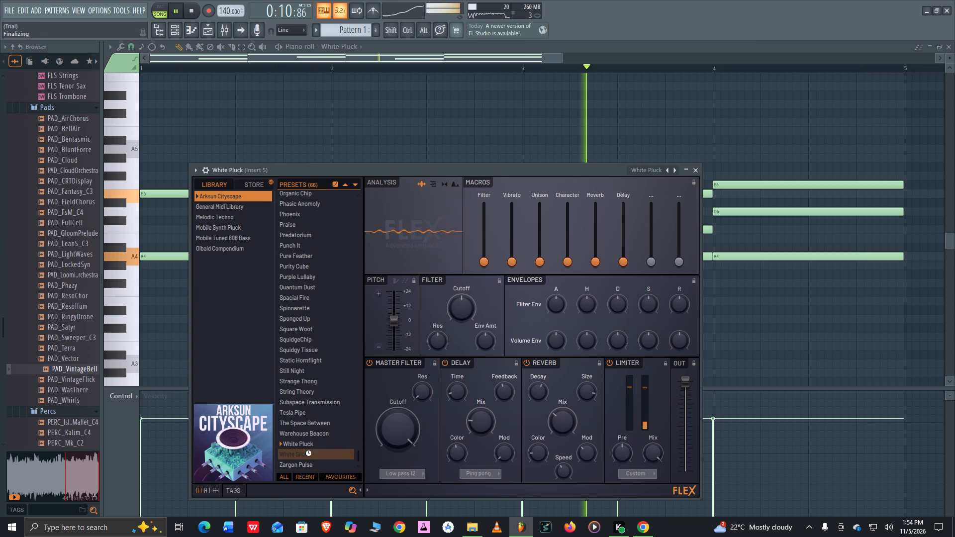
Audition the Arksun Cityscape presets Forward March, Dark Resonance, Dystopian Lead, Enlightenment, Classically Digital and Chariot Horn on the playing chords.
{"action": "scroll", "coordinate": [330, 359], "scroll_direction": "up", "scroll_amount": 3}
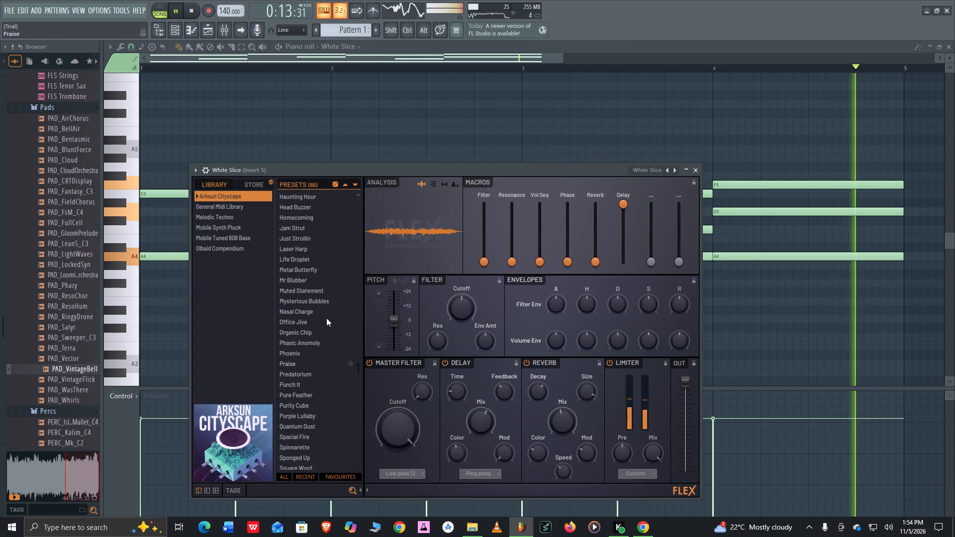
{"action": "scroll", "coordinate": [302, 237], "scroll_direction": "up", "scroll_amount": 2}
{"action": "left_click", "coordinate": [313, 240]}
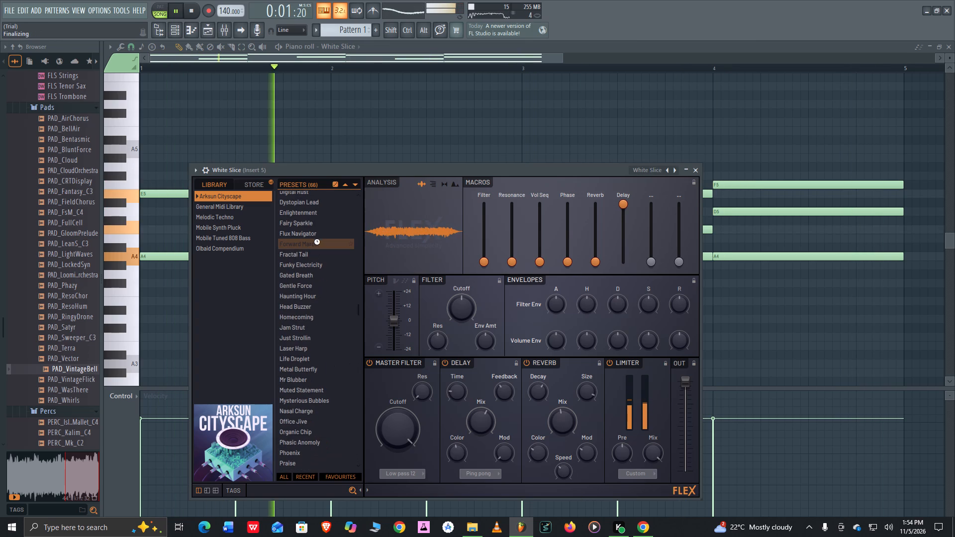
{"action": "scroll", "coordinate": [296, 249], "scroll_direction": "up", "scroll_amount": 2}
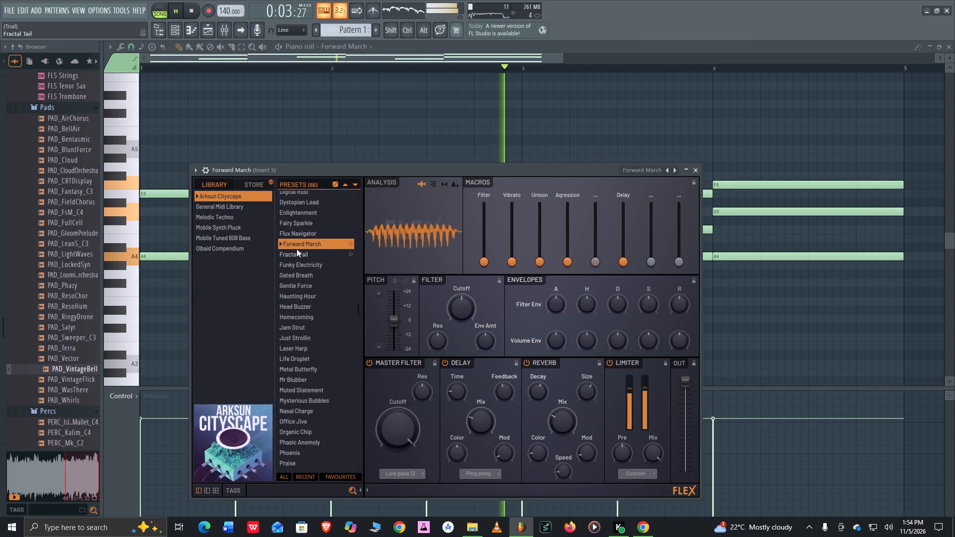
{"action": "left_click", "coordinate": [313, 273]}
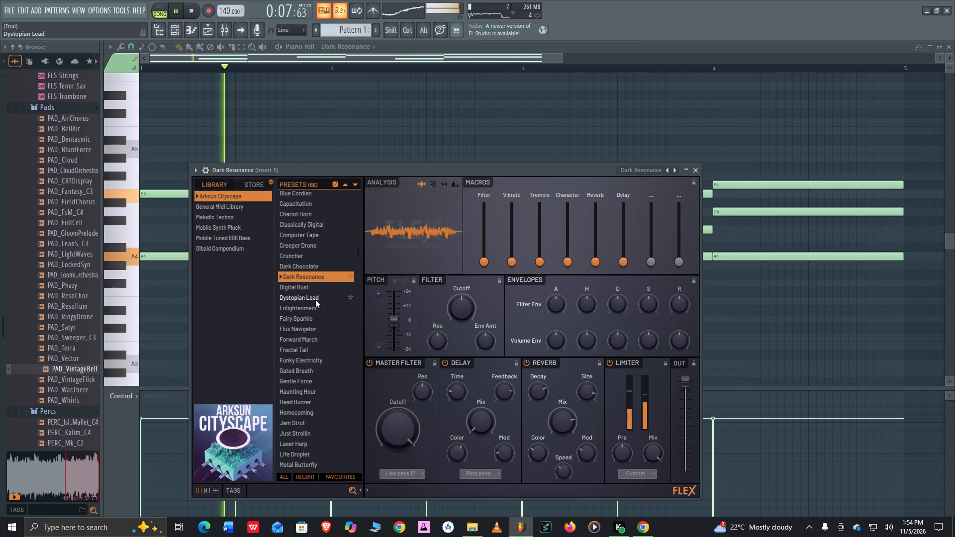
{"action": "left_click", "coordinate": [315, 300]}
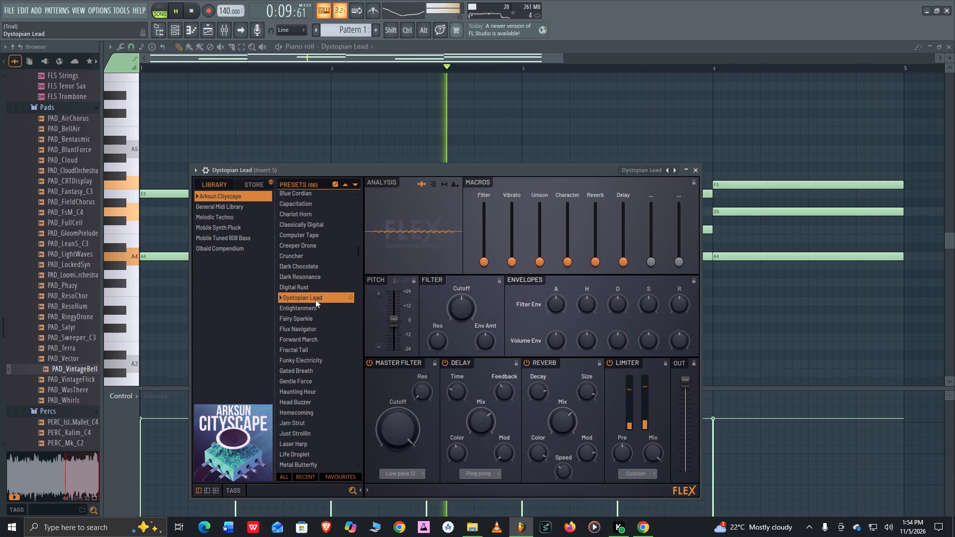
{"action": "left_click", "coordinate": [319, 309]}
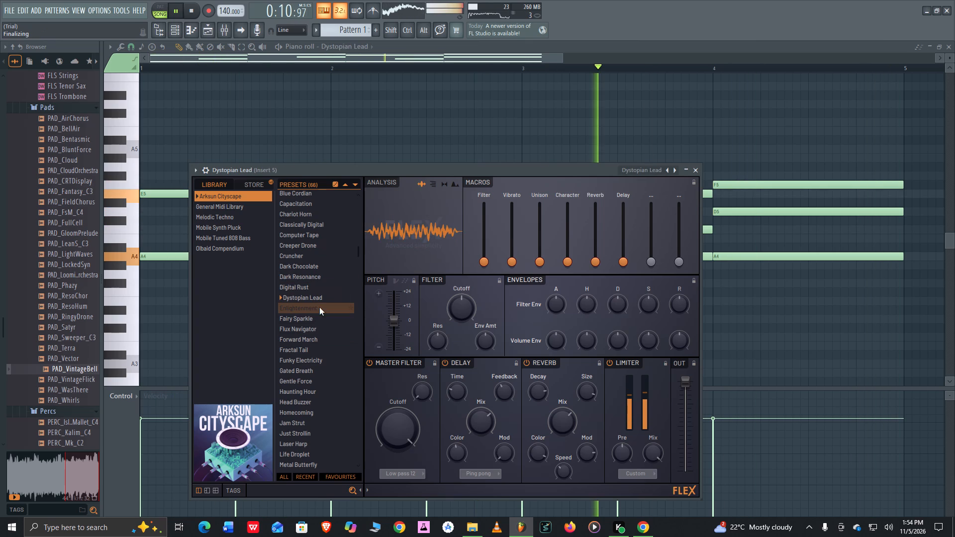
{"action": "left_click", "coordinate": [311, 227]}
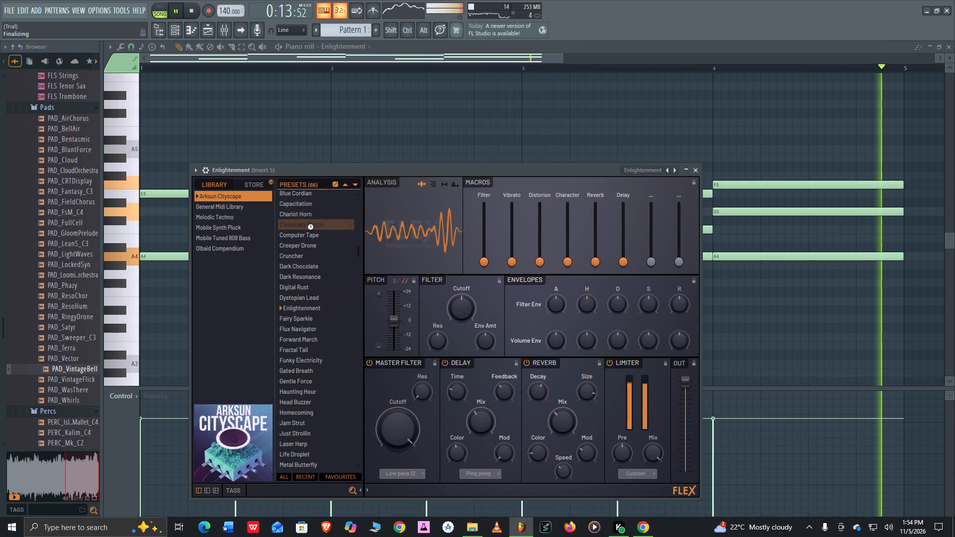
{"action": "left_click", "coordinate": [311, 215]}
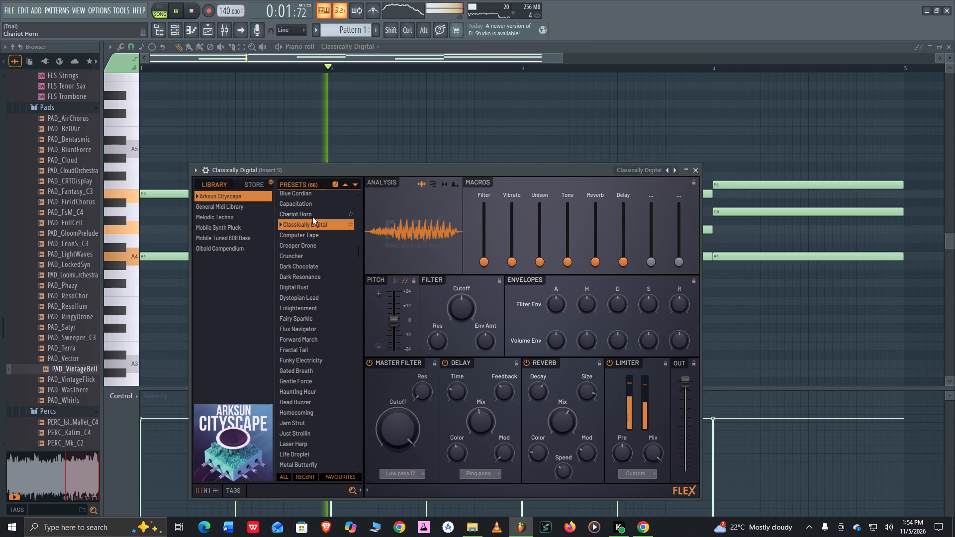
Audition the Bite Me, Alumin Sun, 80s Theatre and 7th Soul presets near the start of the Arksun Cityscape library.
{"action": "scroll", "coordinate": [315, 284], "scroll_direction": "up", "scroll_amount": 3}
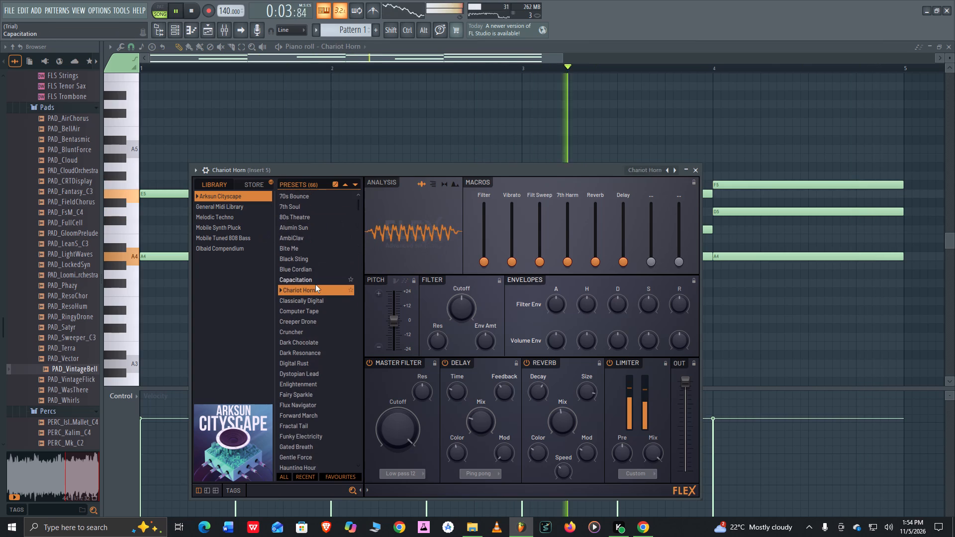
{"action": "left_click", "coordinate": [295, 245]}
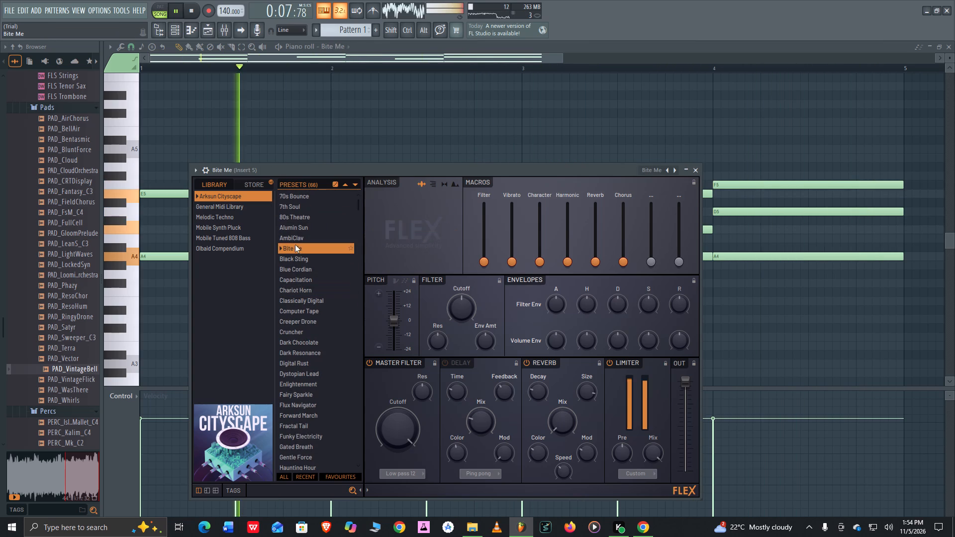
{"action": "left_click", "coordinate": [304, 222]}
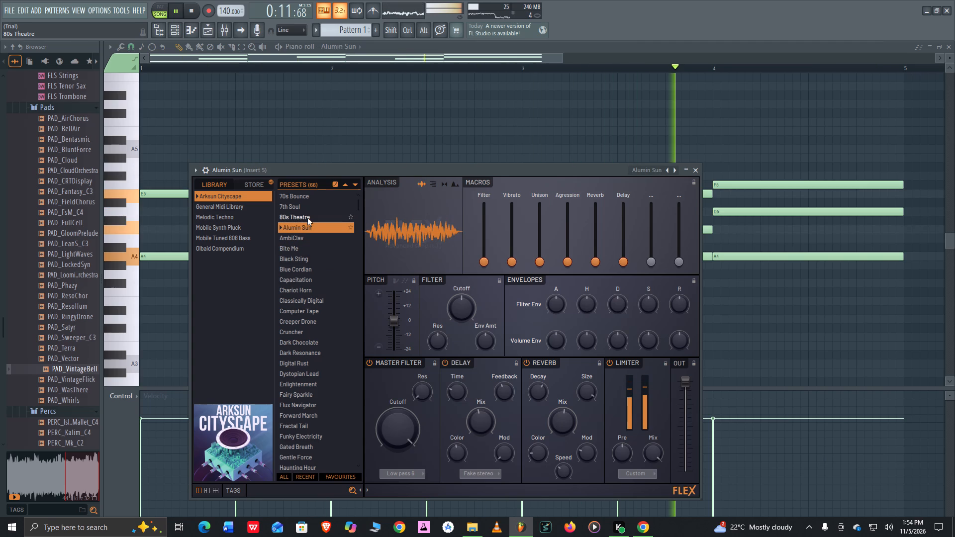
{"action": "left_click", "coordinate": [307, 218]}
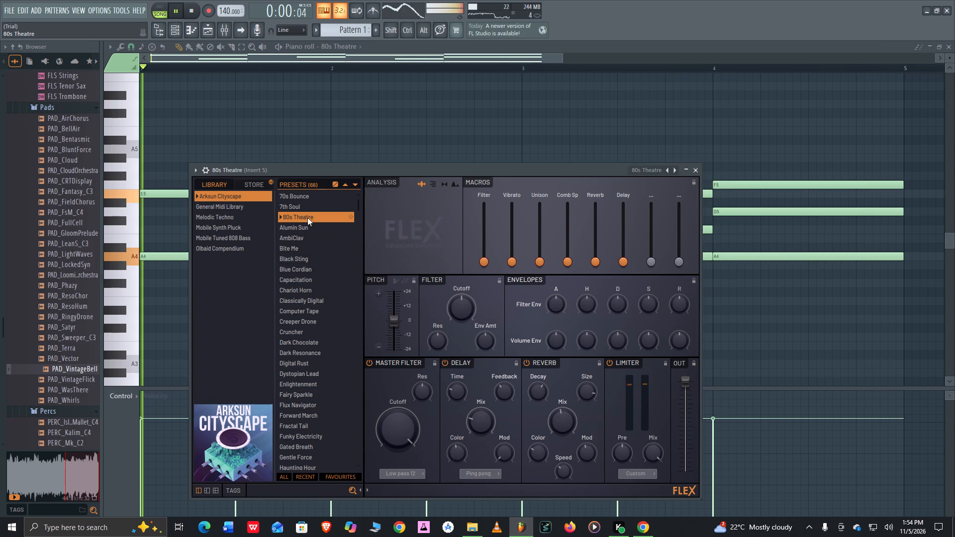
{"action": "left_click", "coordinate": [304, 207]}
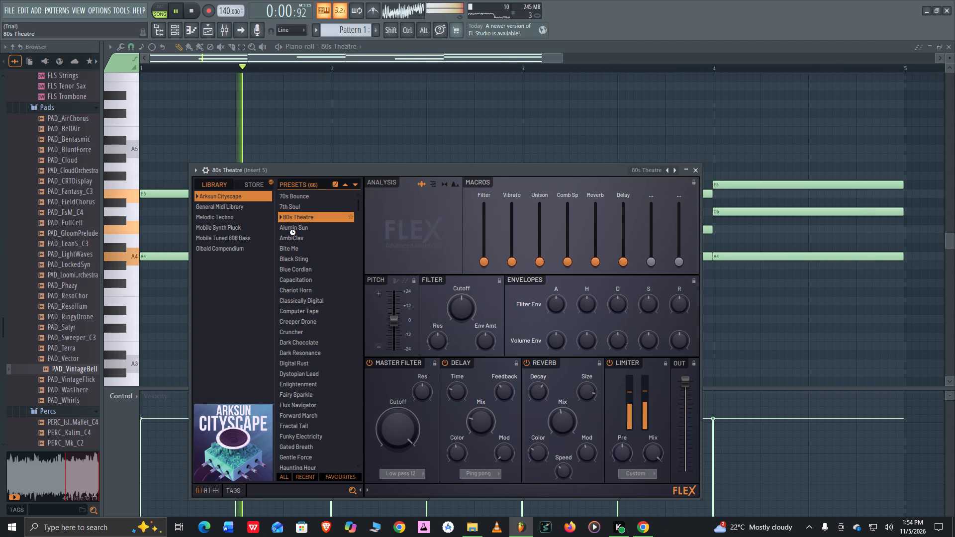
Switch FLEX to the General Midi Library and audition its Accordion 1, Acoustic Bass 3 and Acoustic Piano presets.
{"action": "left_click", "coordinate": [238, 210]}
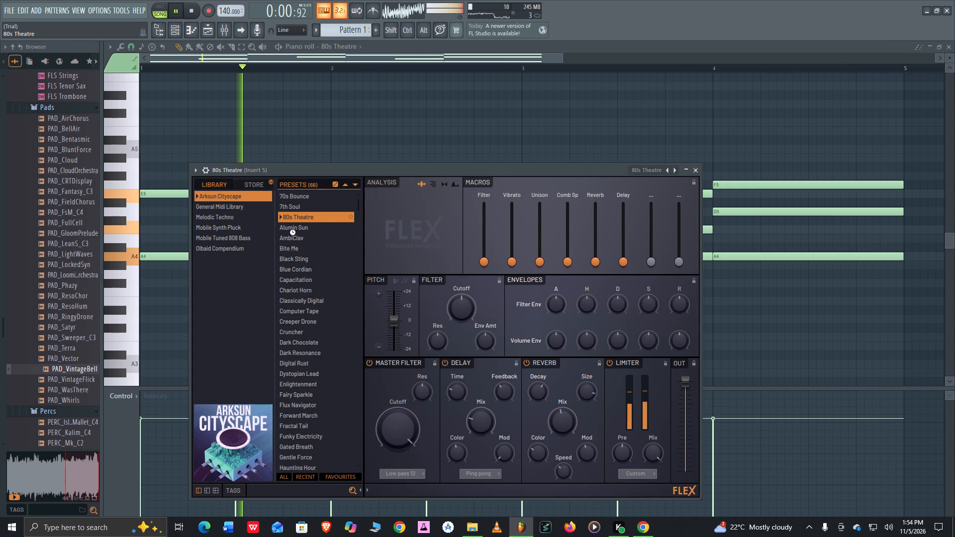
{"action": "left_click", "coordinate": [292, 231]}
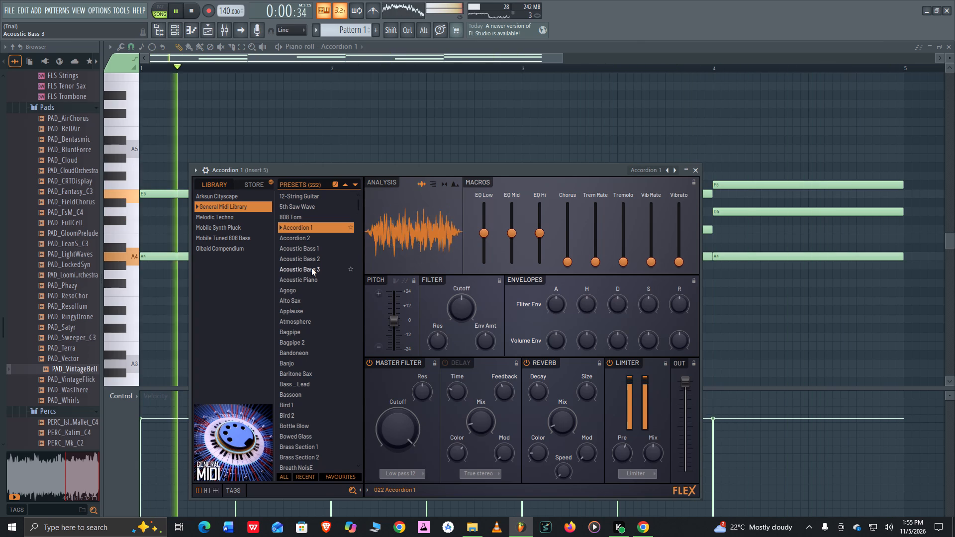
{"action": "left_click", "coordinate": [311, 268]}
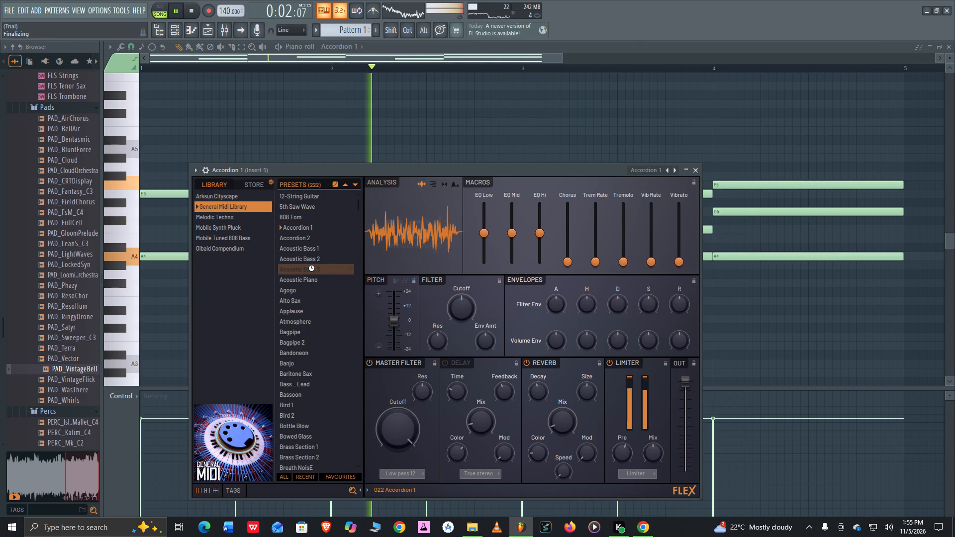
{"action": "left_click", "coordinate": [317, 279]}
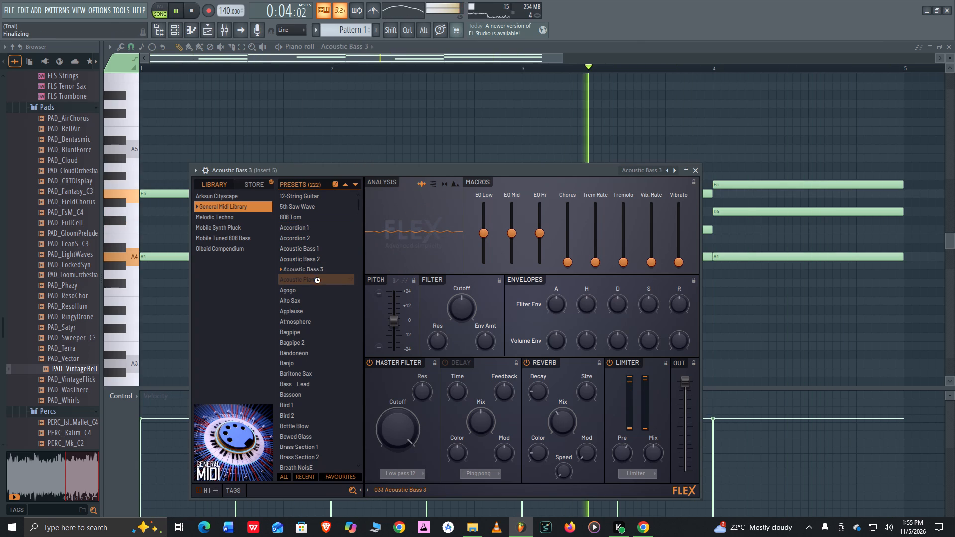
Audition the General Midi Library presets Alto Sax, Applause, Atmosphere, Bagpipe, Bandoneon, Baritone Sax and Bass _ Lead on the chords.
{"action": "scroll", "coordinate": [305, 301], "scroll_direction": "down", "scroll_amount": 1}
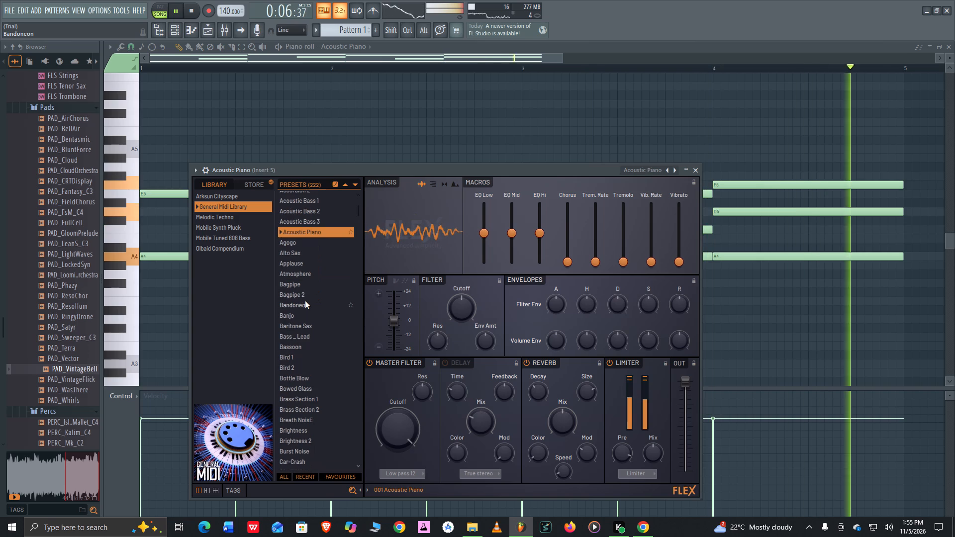
{"action": "left_click", "coordinate": [291, 254]}
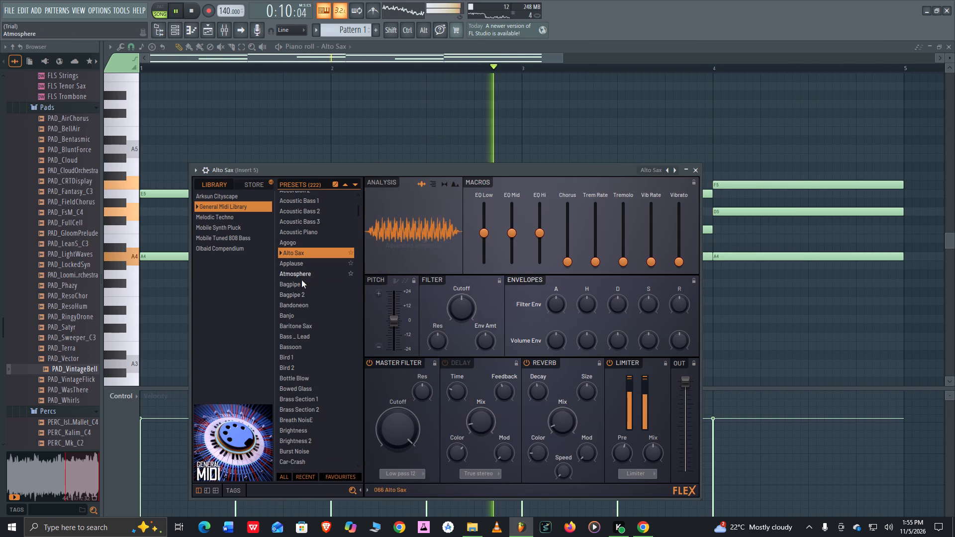
{"action": "left_click", "coordinate": [301, 264]}
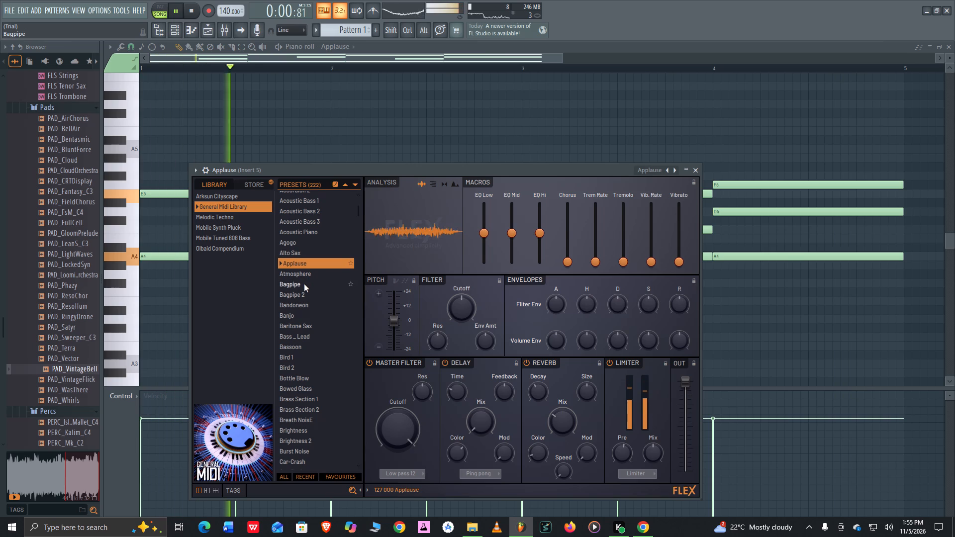
{"action": "left_click", "coordinate": [307, 274]}
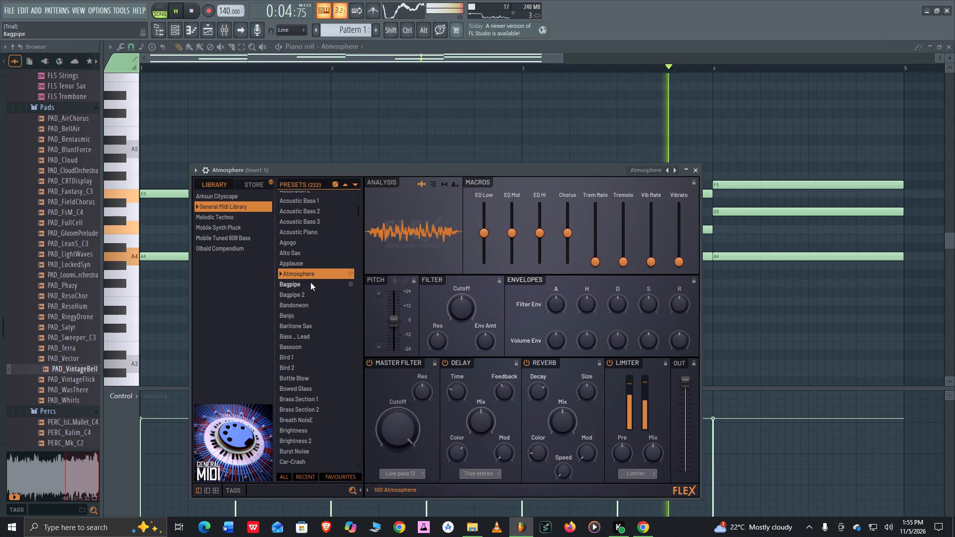
{"action": "left_click", "coordinate": [306, 286]}
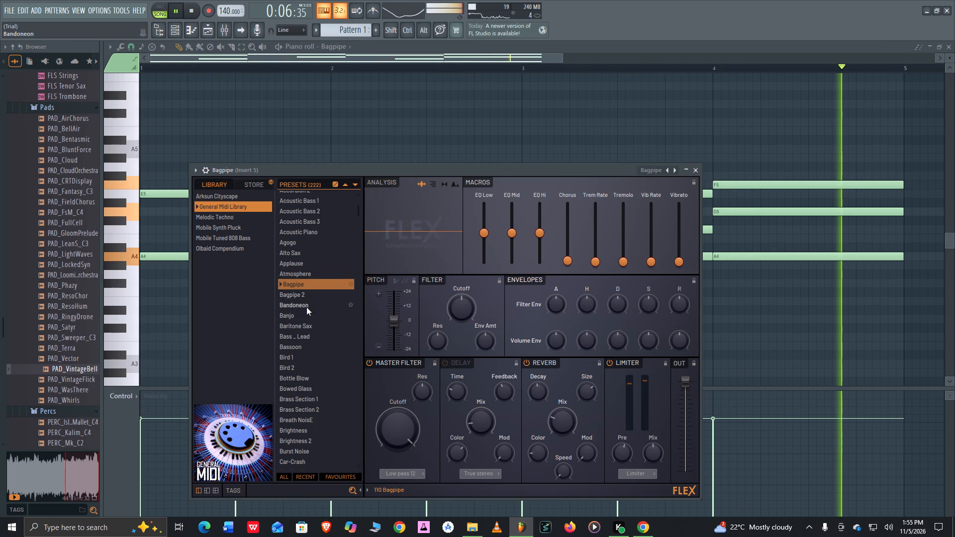
{"action": "left_click", "coordinate": [305, 306]}
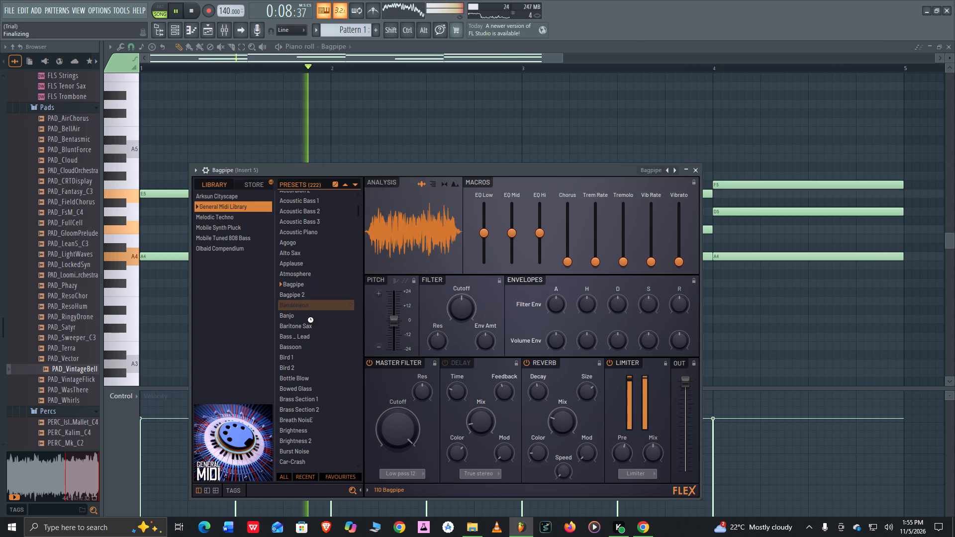
{"action": "left_click", "coordinate": [310, 326]}
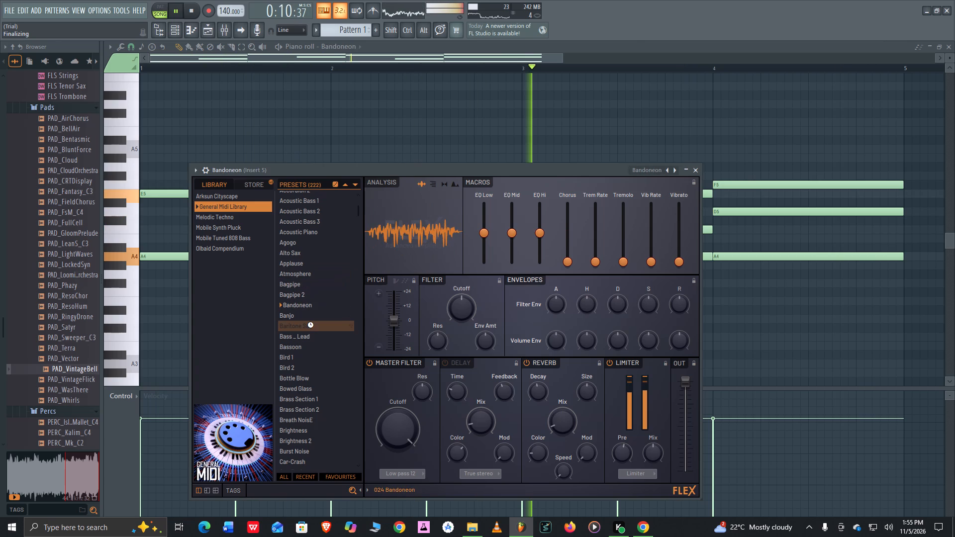
{"action": "left_click", "coordinate": [312, 340]}
Audition the General Midi Library presets Bottle Blow, Brass Section 1, Brass Section 2 and Breath NoisE on the playing chords.
{"action": "scroll", "coordinate": [312, 340], "scroll_direction": "down", "scroll_amount": 2}
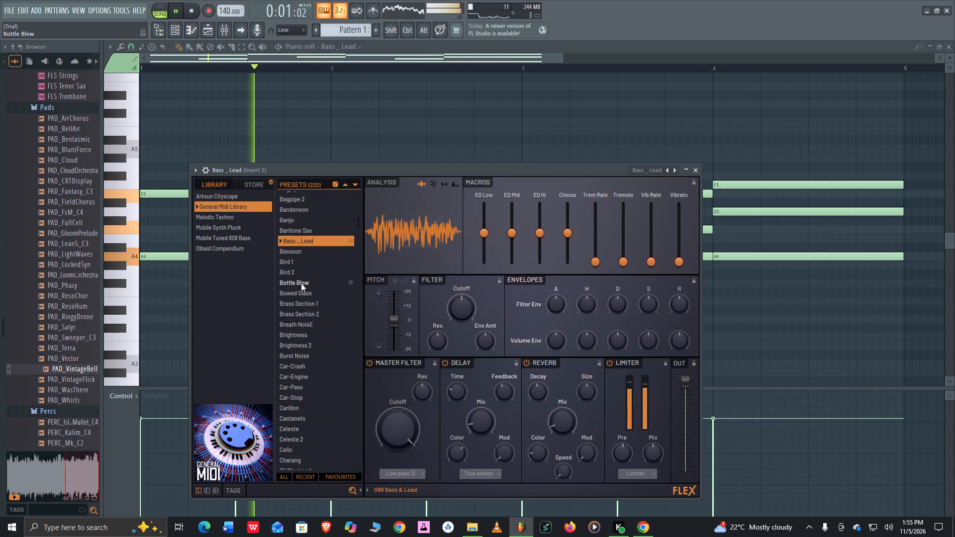
{"action": "left_click", "coordinate": [301, 283]}
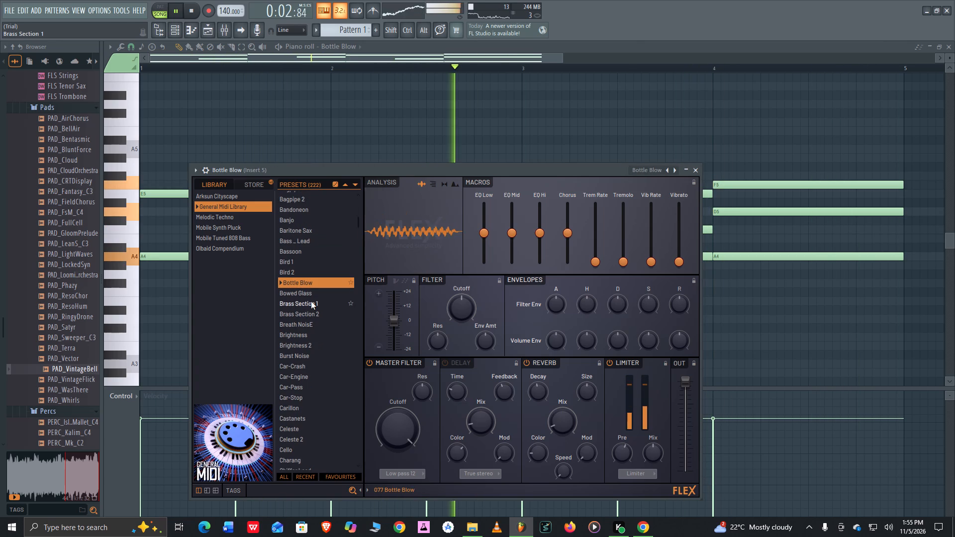
{"action": "left_click", "coordinate": [309, 302]}
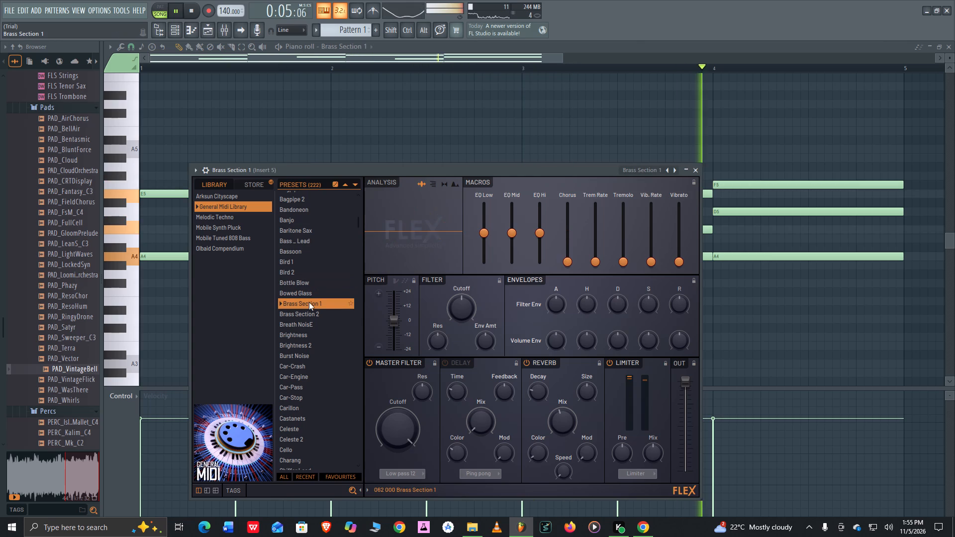
{"action": "left_click", "coordinate": [308, 314]}
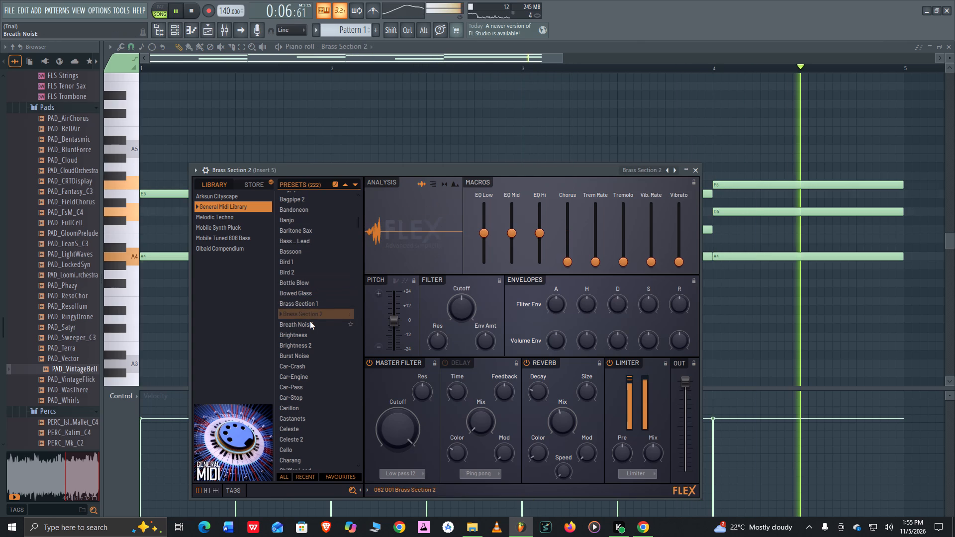
{"action": "left_click", "coordinate": [310, 324]}
Compare the Car-Pass and Car-Stop presets on the playing chords and load Car-Stop as the melody sound.
{"action": "scroll", "coordinate": [308, 347], "scroll_direction": "down", "scroll_amount": 1}
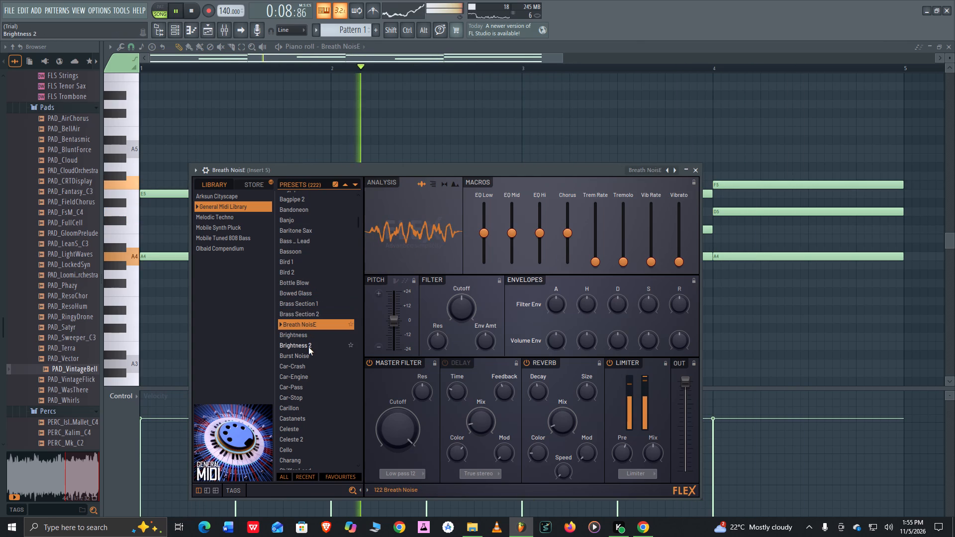
{"action": "left_click", "coordinate": [304, 340]}
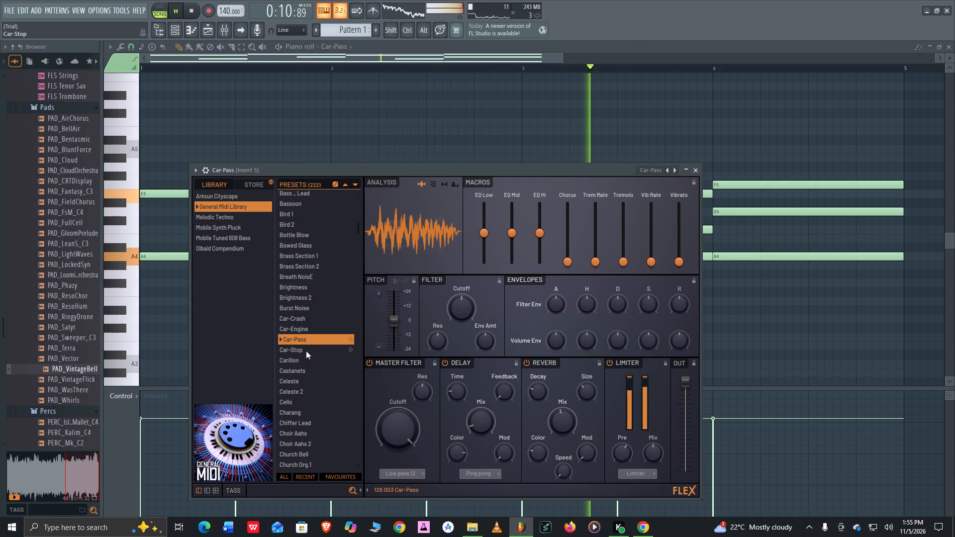
{"action": "left_click", "coordinate": [304, 352]}
{"action": "scroll", "coordinate": [312, 340], "scroll_direction": "down", "scroll_amount": 2}
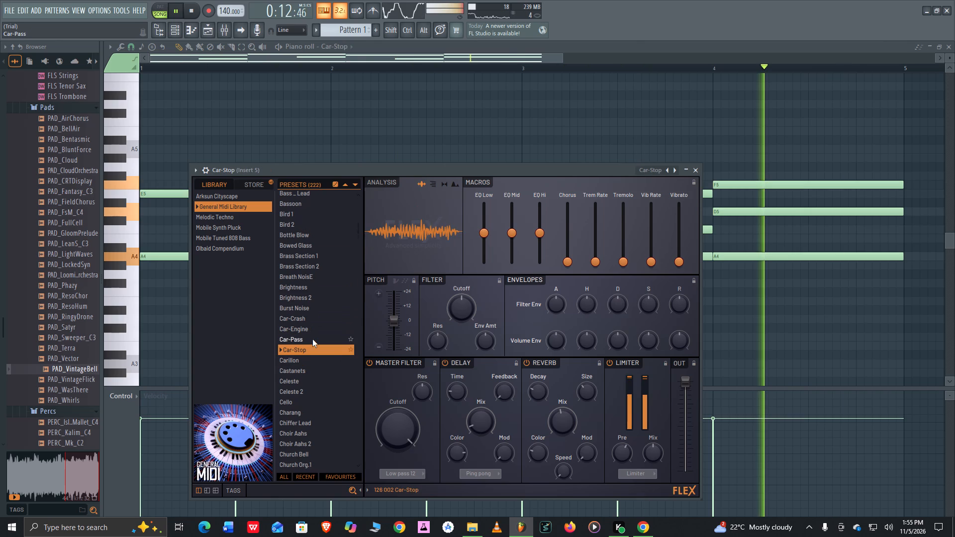
{"action": "left_click", "coordinate": [311, 245]}
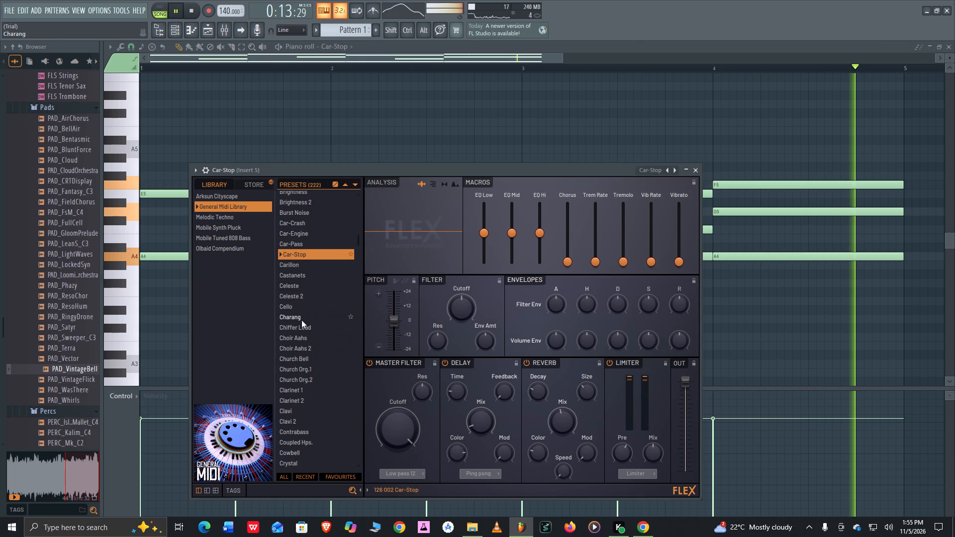
{"action": "left_click", "coordinate": [311, 255]}
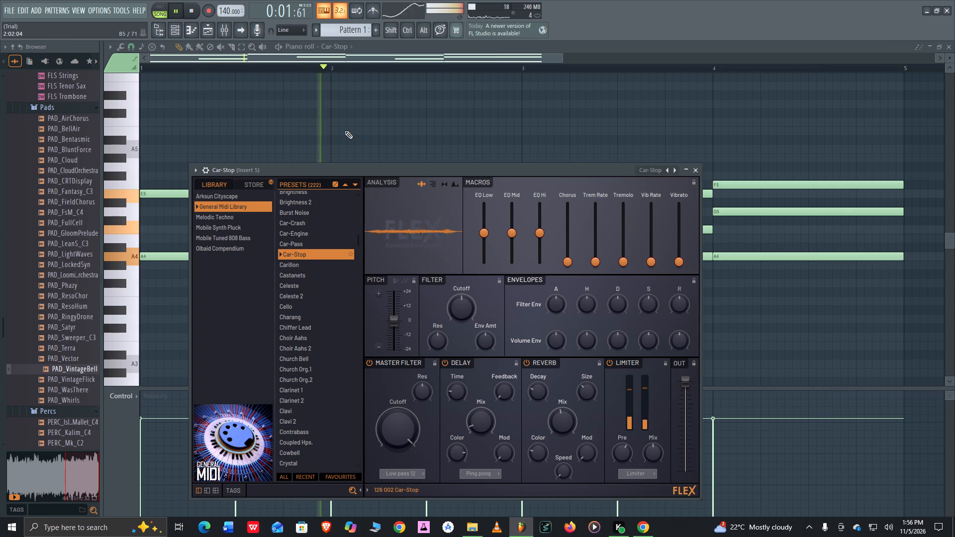
Copy the whole four-bar chord melody in the Piano roll and place the copy from bar 5 at the original pitches.
{"action": "left_click", "coordinate": [473, 61]}
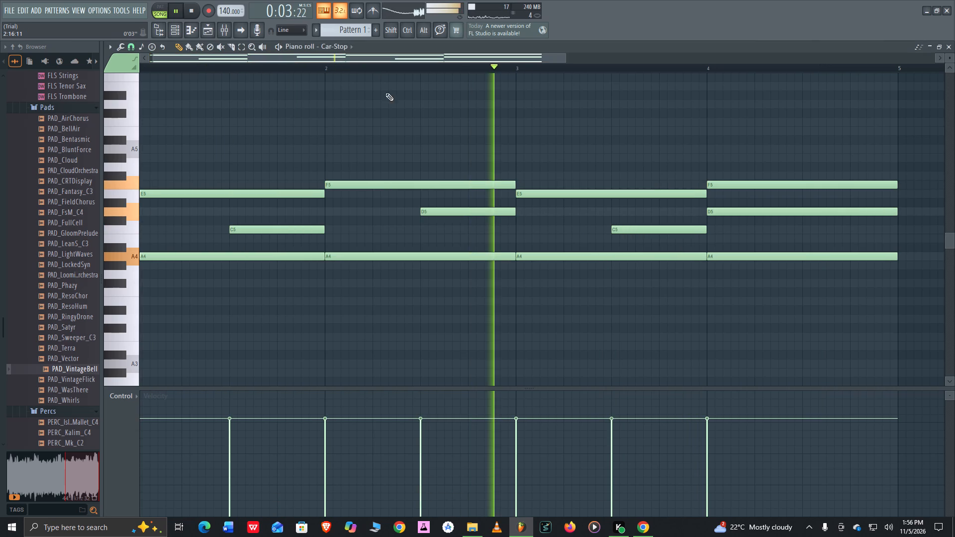
{"action": "left_click_drag", "start_coordinate": [199, 154], "coordinate": [731, 291], "text": "ctrl"}
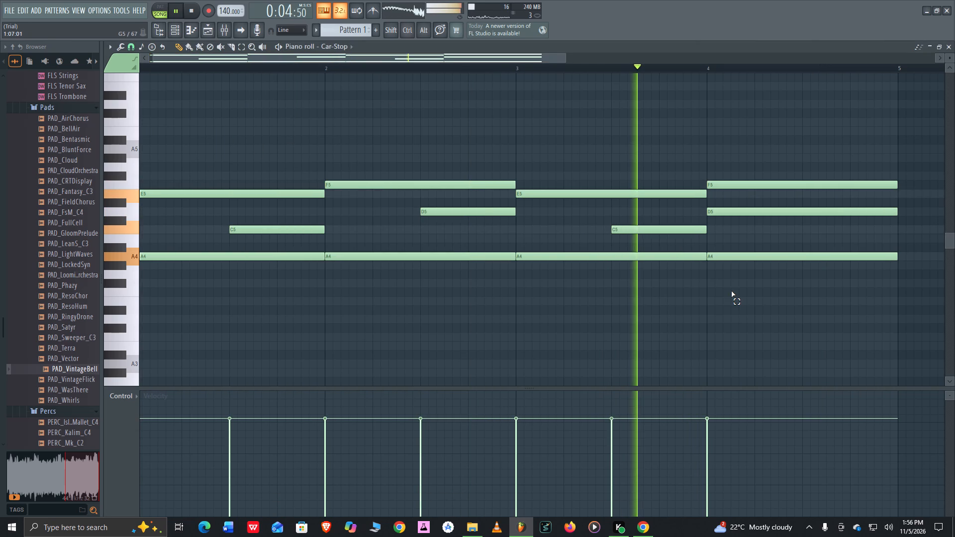
{"action": "left_click_drag", "start_coordinate": [731, 291], "coordinate": [850, 295], "text": "ctrl"}
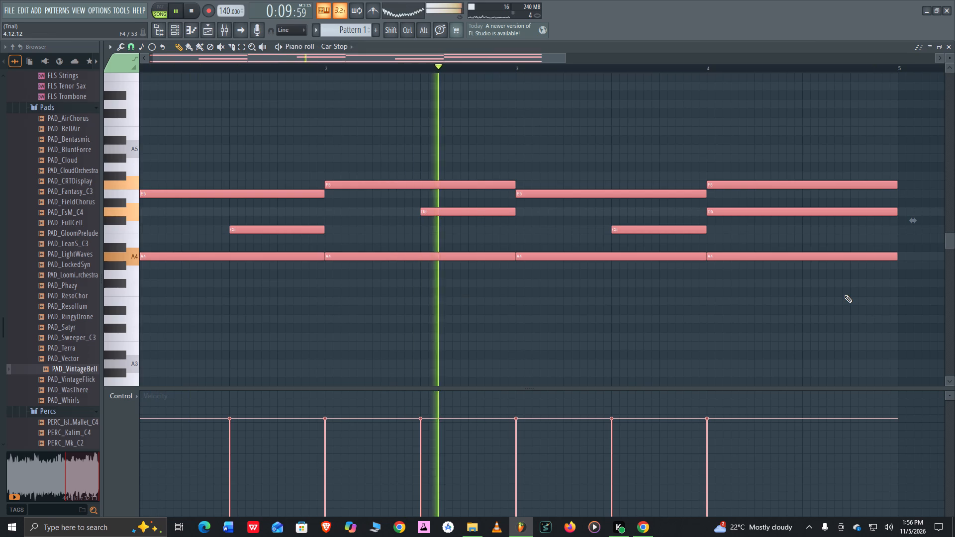
{"action": "key", "text": "ctrl+c"}
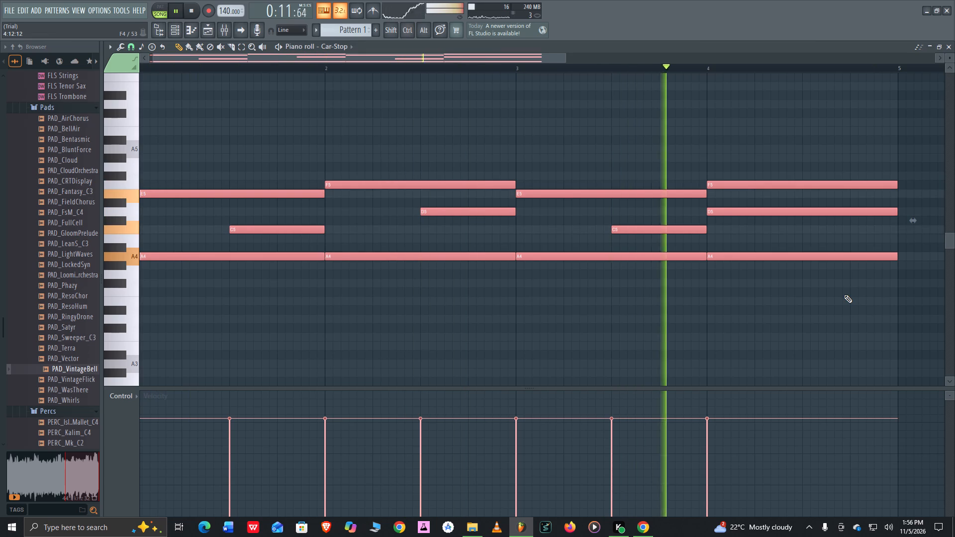
{"action": "key", "text": "ctrl+v"}
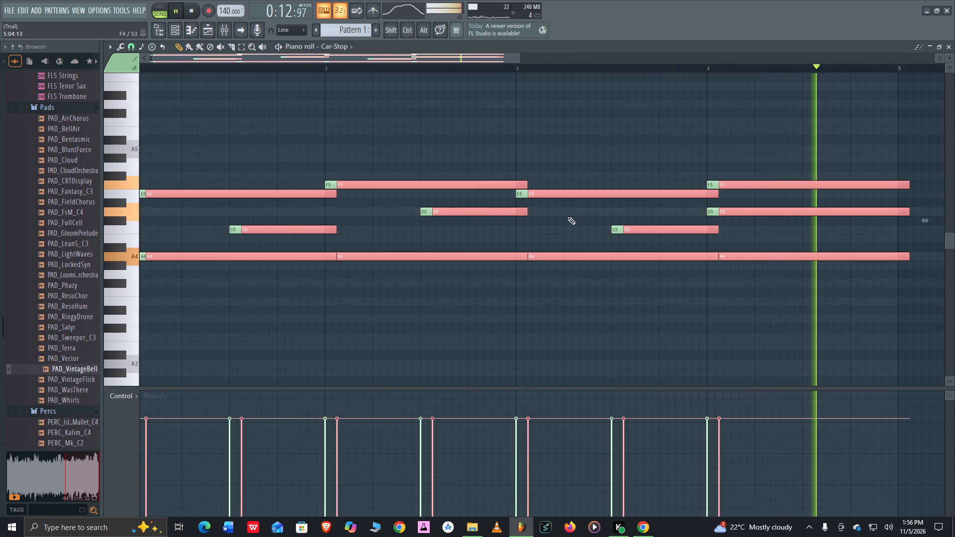
{"action": "left_click_drag", "start_coordinate": [507, 186], "coordinate": [954, 173]}
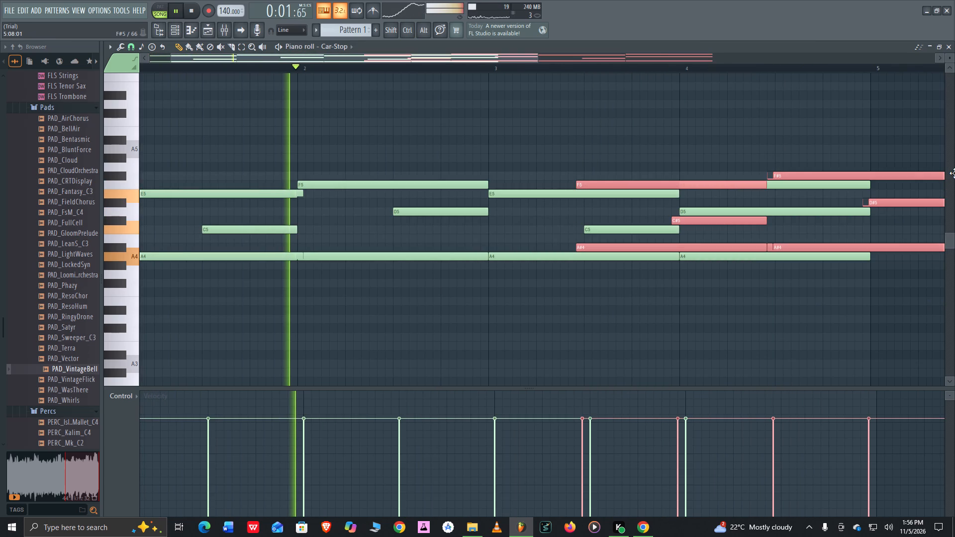
{"action": "left_click_drag", "start_coordinate": [954, 173], "coordinate": [891, 176]}
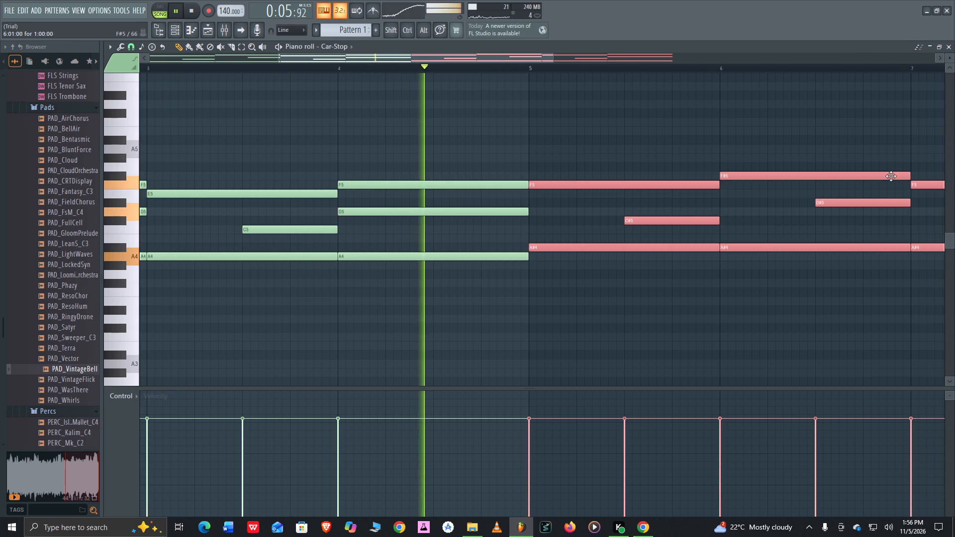
{"action": "left_click_drag", "start_coordinate": [827, 174], "coordinate": [826, 181]}
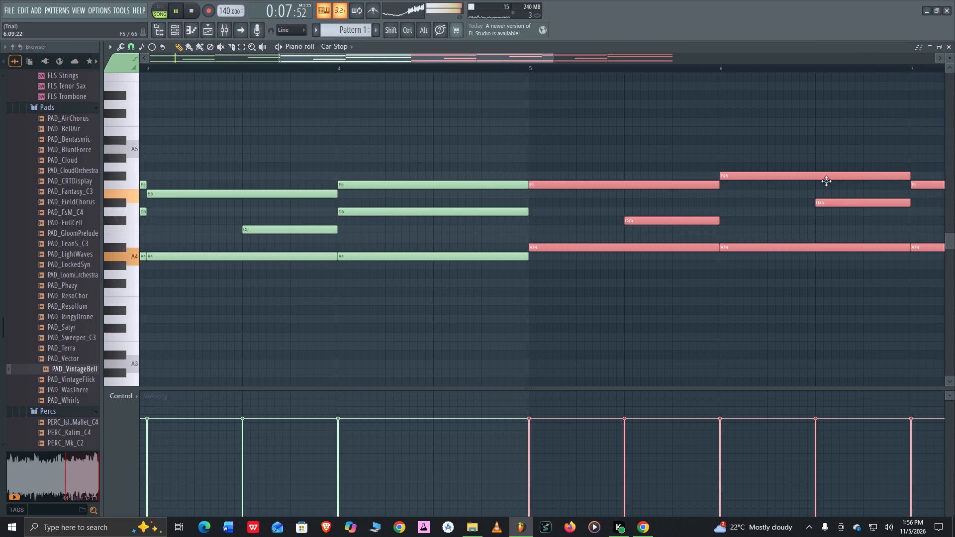
{"action": "left_click_drag", "start_coordinate": [826, 181], "coordinate": [825, 185]}
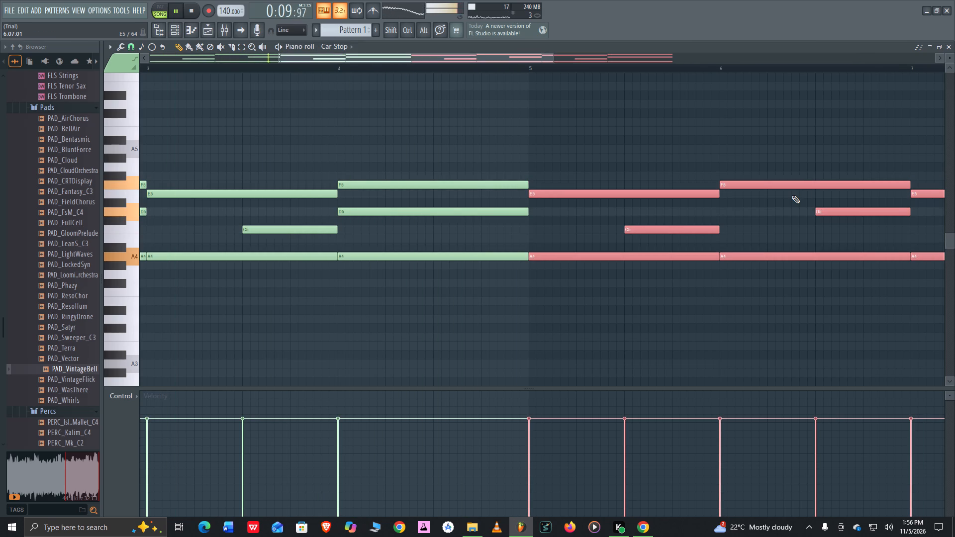
Transpose the copied notes from bar 5 onward up one octave.
{"action": "key", "text": "ctrl+Up"}
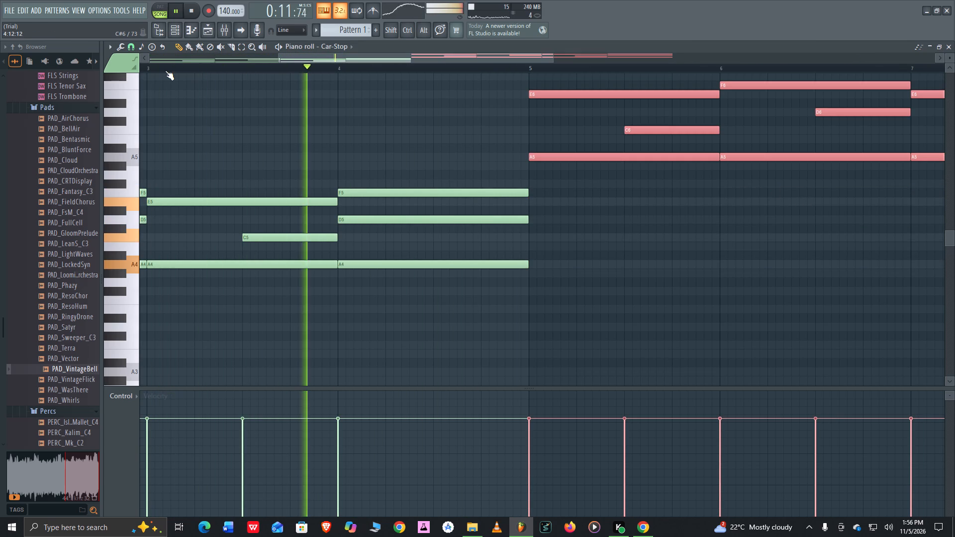
In the Playlist, replace the second Pattern 1 clip on Track 2 with a four-bar copy of the first, starting at bar 5.
{"action": "left_click", "coordinate": [207, 32]}
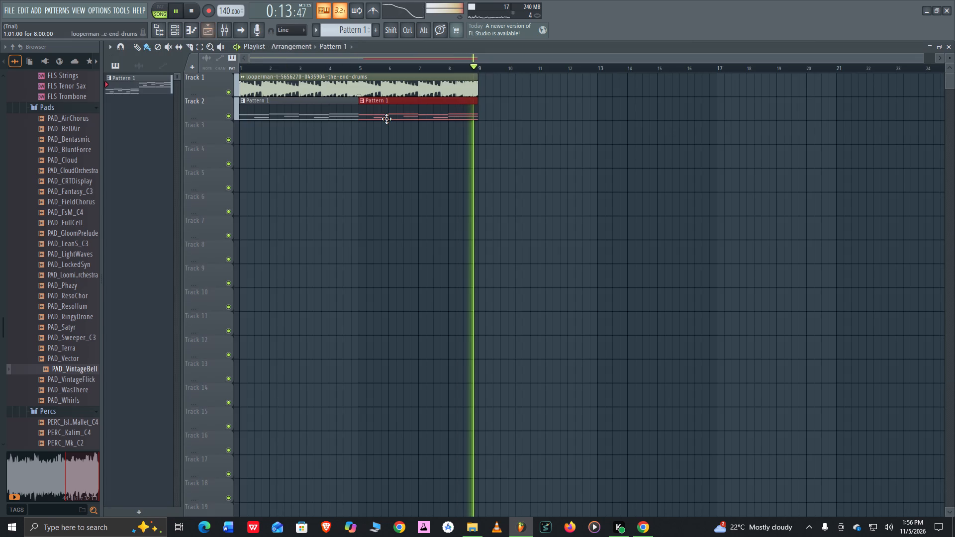
{"action": "right_click", "coordinate": [384, 114]}
{"action": "left_click_drag", "start_coordinate": [358, 101], "coordinate": [474, 111]}
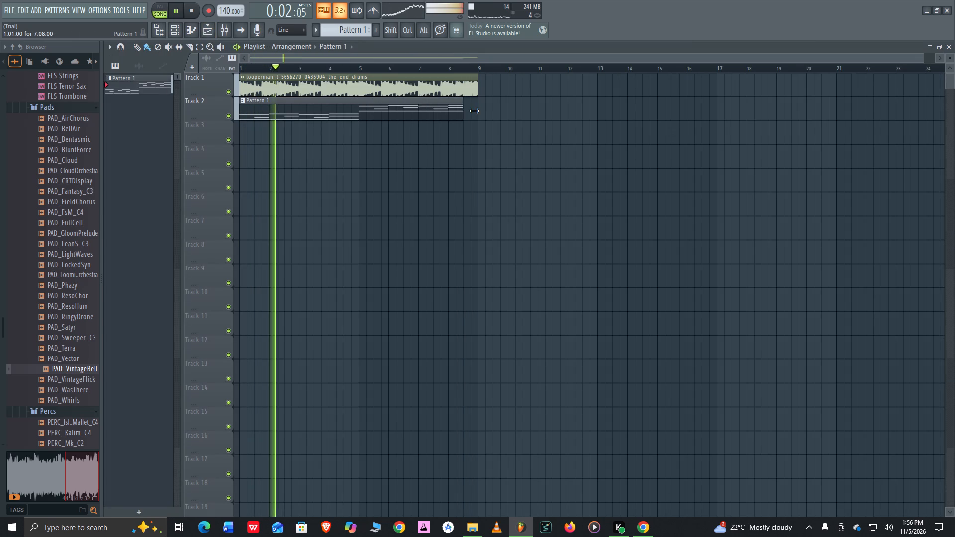
{"action": "left_click_drag", "start_coordinate": [474, 111], "coordinate": [361, 121]}
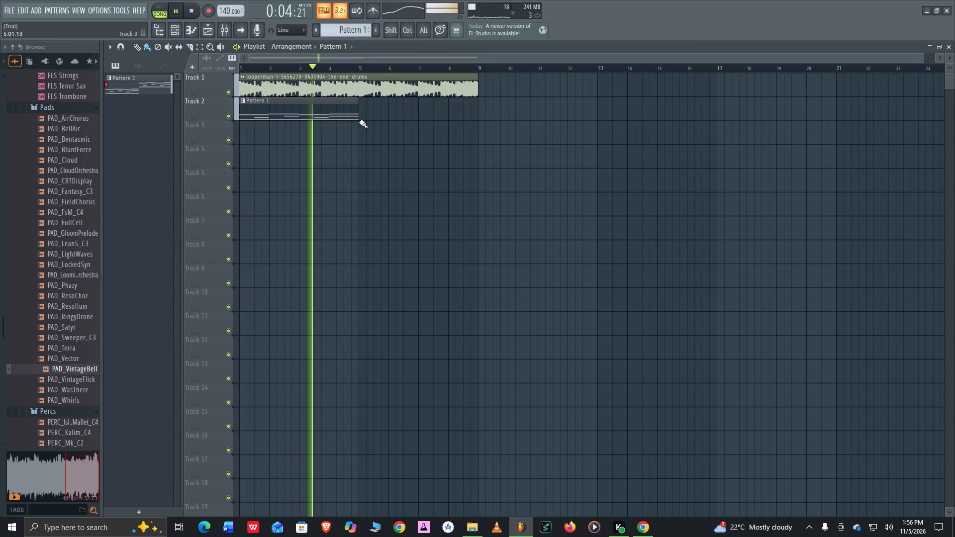
{"action": "left_click", "coordinate": [344, 110]}
{"action": "left_click", "coordinate": [368, 113]}
{"action": "left_click_drag", "start_coordinate": [388, 111], "coordinate": [380, 111]}
Add a Pattern 1 clip at bar 9 on Track 2 and lengthen it to 7:12:00, taking in the octave-up notes.
{"action": "left_click", "coordinate": [489, 111]}
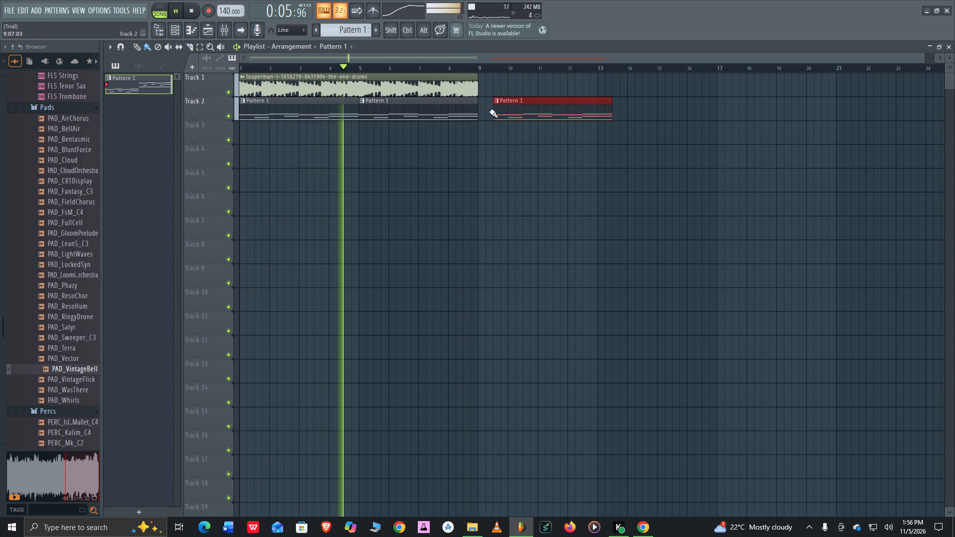
{"action": "left_click_drag", "start_coordinate": [508, 111], "coordinate": [495, 112]}
{"action": "left_click_drag", "start_coordinate": [596, 99], "coordinate": [695, 109]}
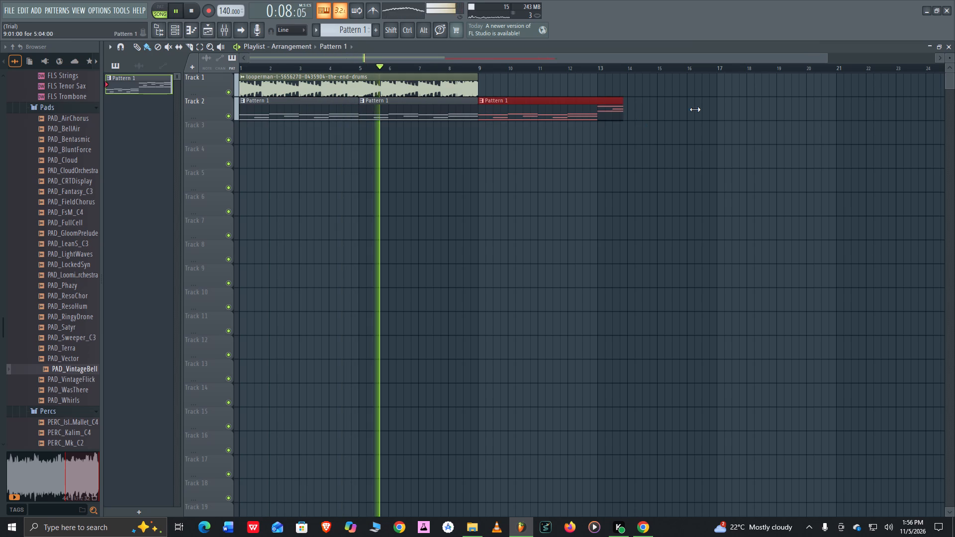
{"action": "left_click_drag", "start_coordinate": [695, 109], "coordinate": [709, 109]}
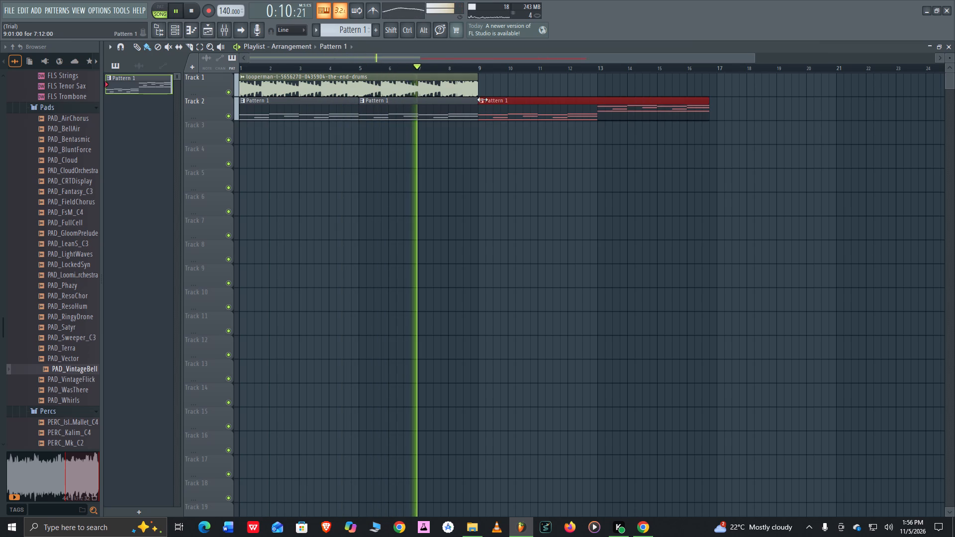
Trim the first four bars off the new Pattern 1 clip, leaving only its octave-up section, and move it to bar 9.
{"action": "left_click_drag", "start_coordinate": [478, 99], "coordinate": [596, 115]}
{"action": "left_click_drag", "start_coordinate": [617, 113], "coordinate": [522, 121]}
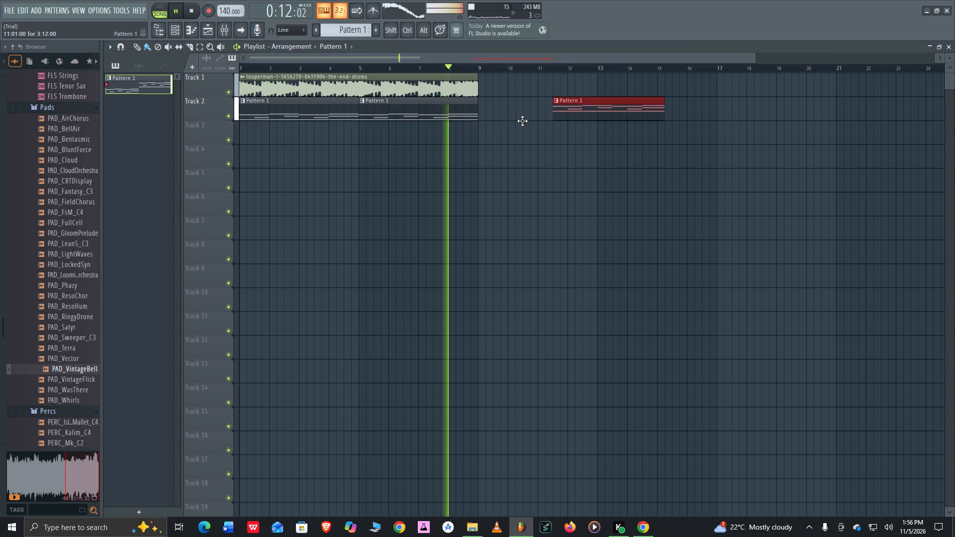
{"action": "left_click_drag", "start_coordinate": [522, 121], "coordinate": [500, 127]}
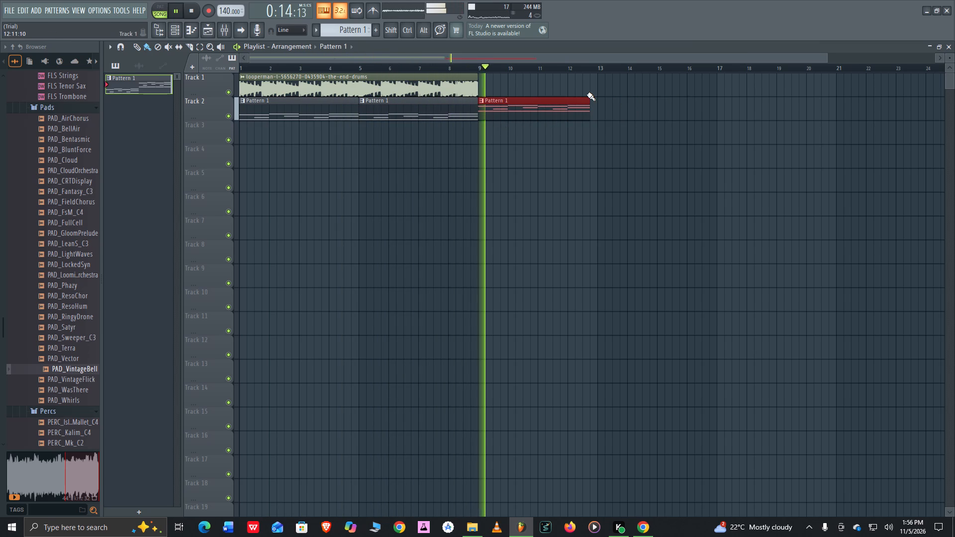
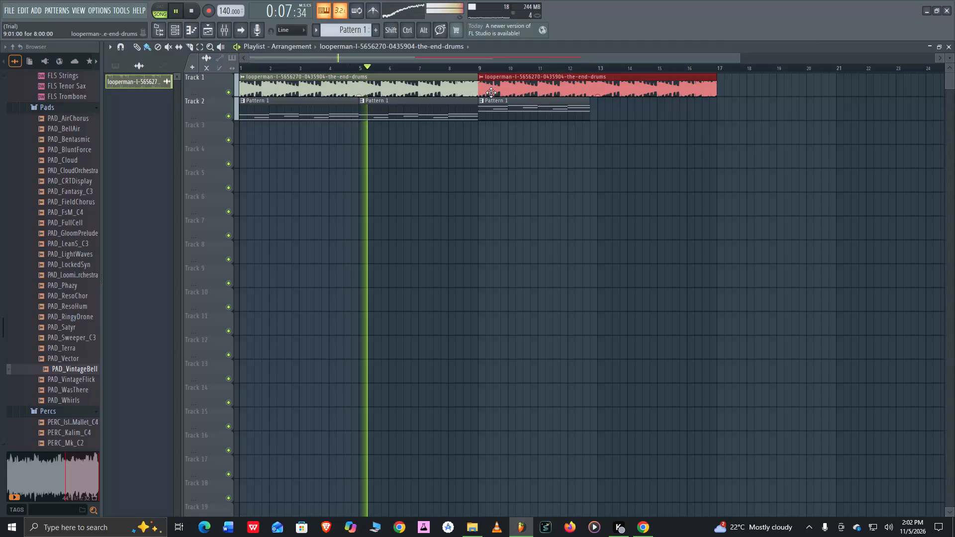
Show the patterns in the Playlist's Picker and select Pattern 1.
{"action": "left_click", "coordinate": [176, 31]}
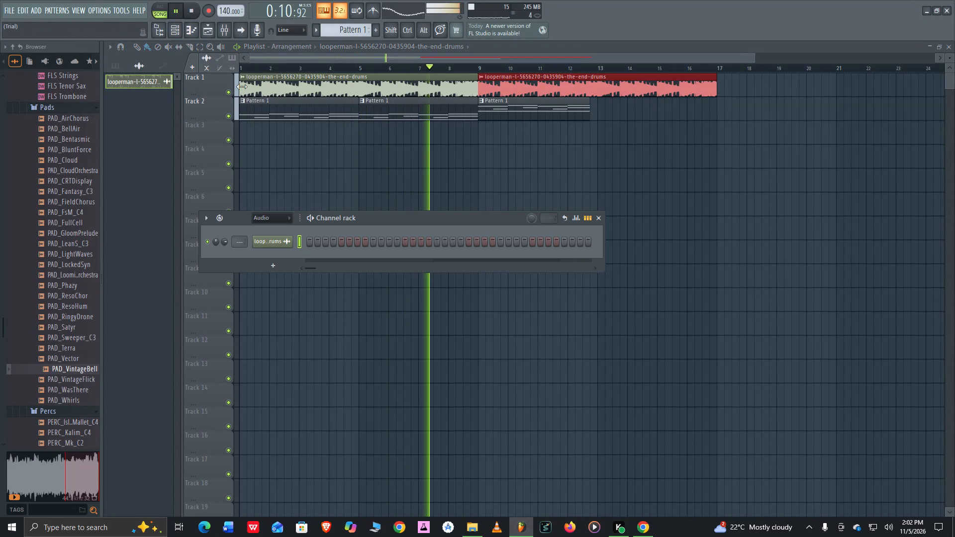
{"action": "left_click", "coordinate": [118, 59]}
{"action": "left_click", "coordinate": [116, 64]}
{"action": "left_click", "coordinate": [142, 87]}
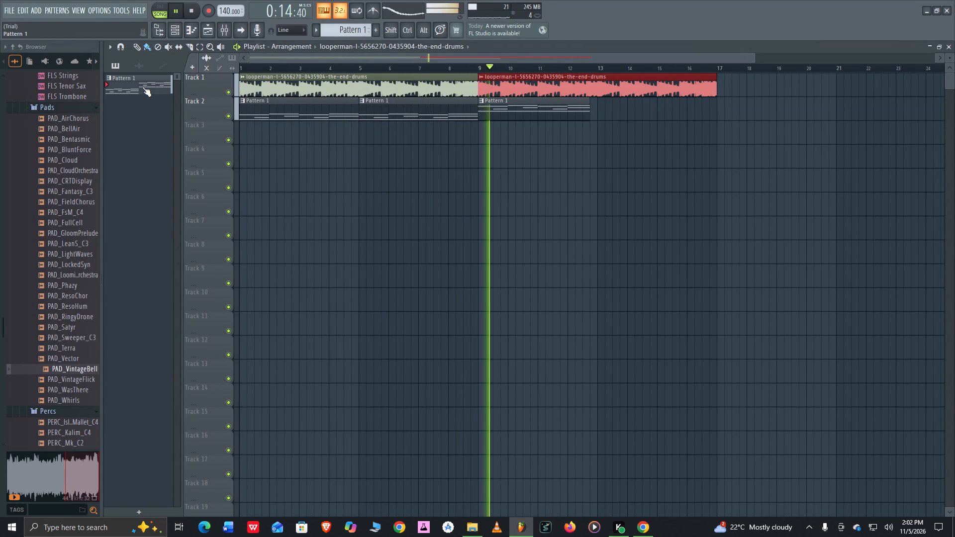
{"action": "left_click", "coordinate": [173, 36]}
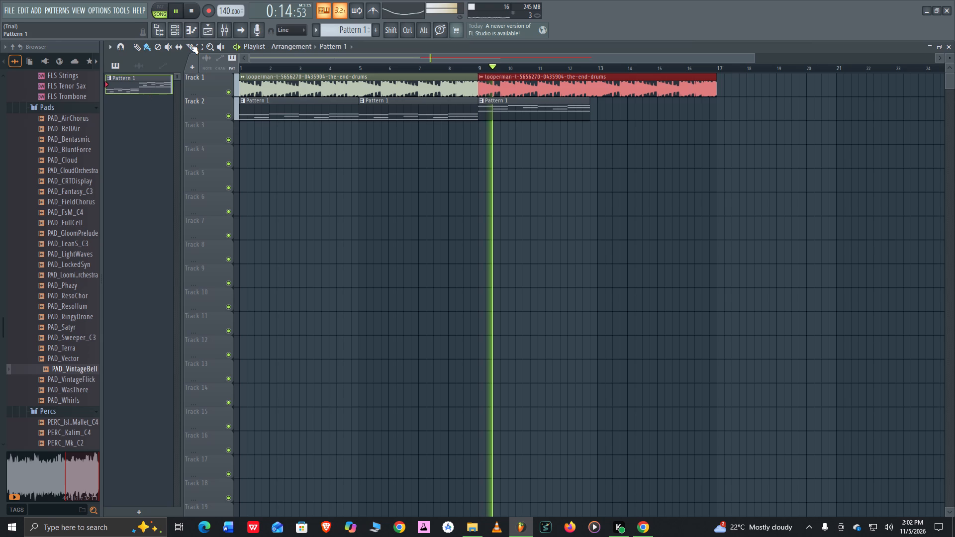
{"action": "left_click", "coordinate": [158, 85]}
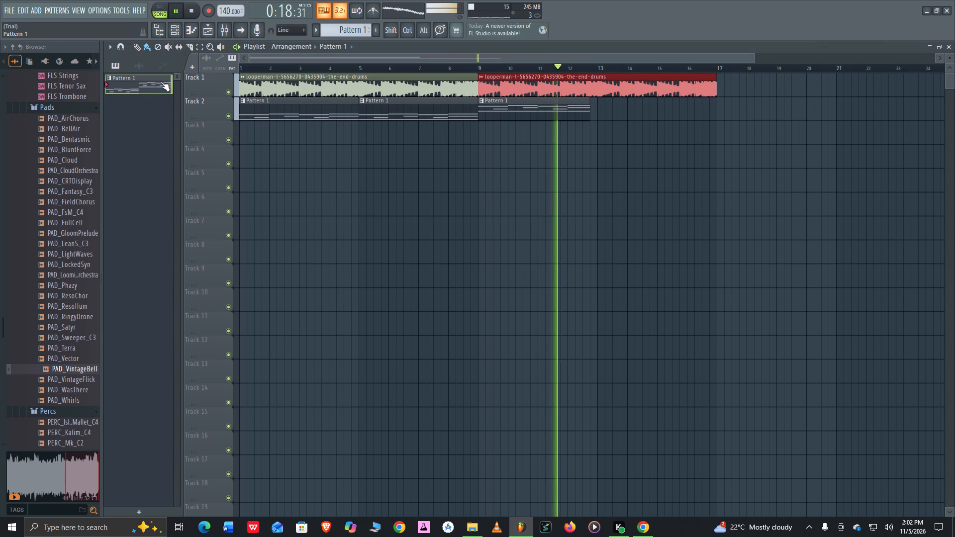
Filter the Channel rack to the Unsorted group and open the Car-Stop channel.
{"action": "left_click", "coordinate": [175, 38]}
{"action": "left_click", "coordinate": [175, 33]}
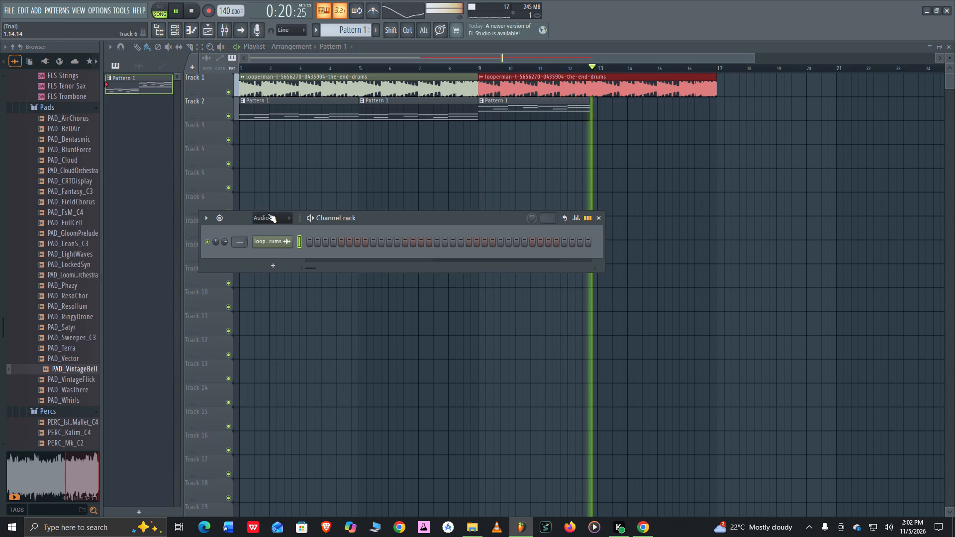
{"action": "left_click", "coordinate": [268, 217]}
{"action": "left_click", "coordinate": [271, 252]}
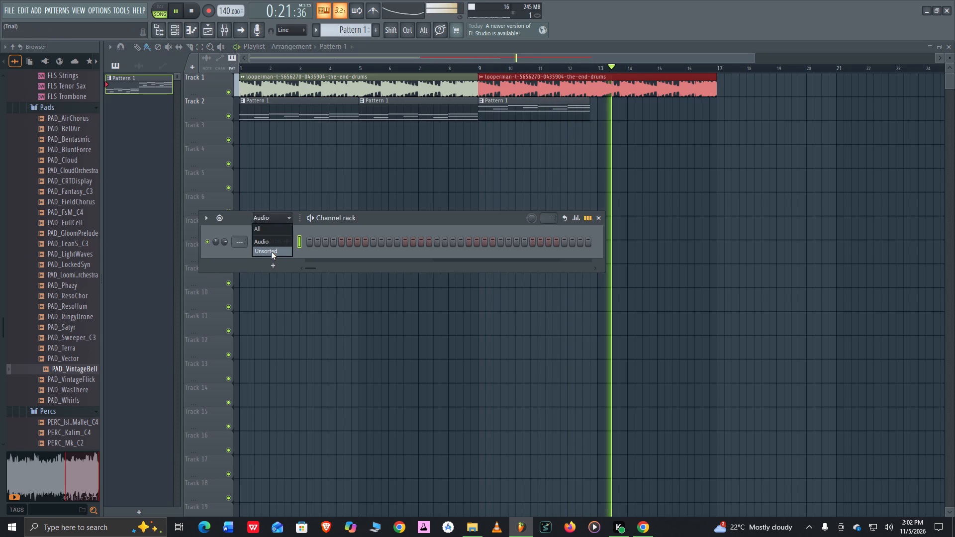
{"action": "right_click", "coordinate": [271, 299]}
{"action": "double_click", "coordinate": [274, 302]}
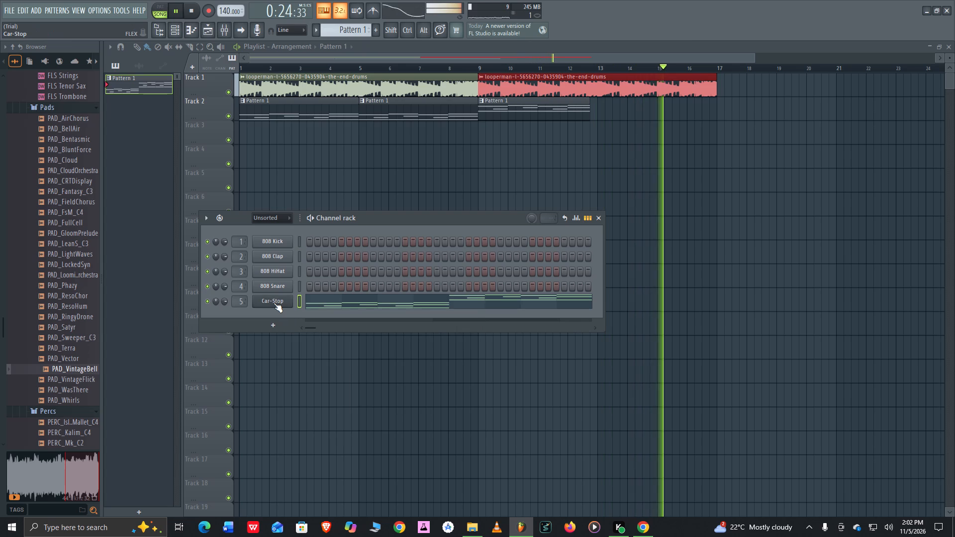
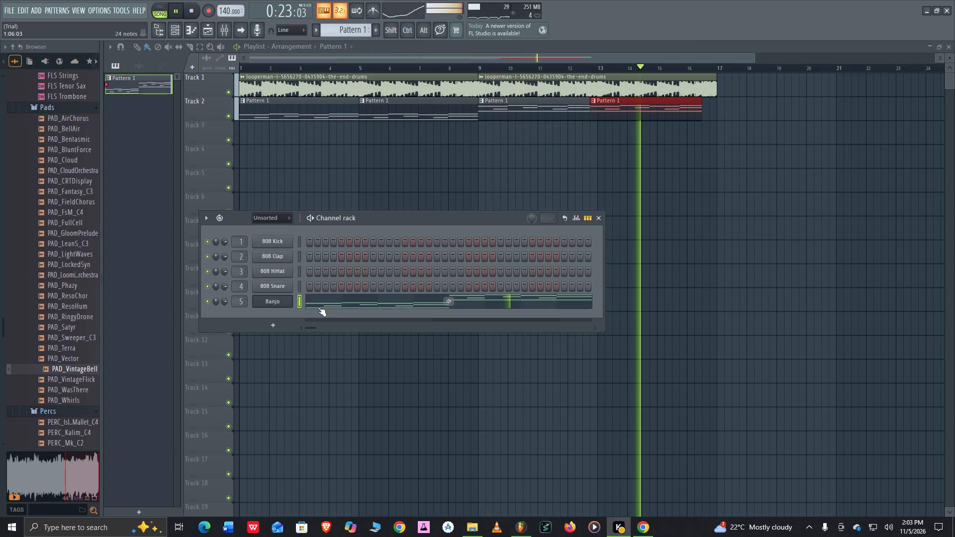
Open the Banjo channel's notes in the Piano roll and add a one-beat A6 note at the start of bar 1.
{"action": "left_click", "coordinate": [349, 299]}
{"action": "left_click", "coordinate": [349, 299]}
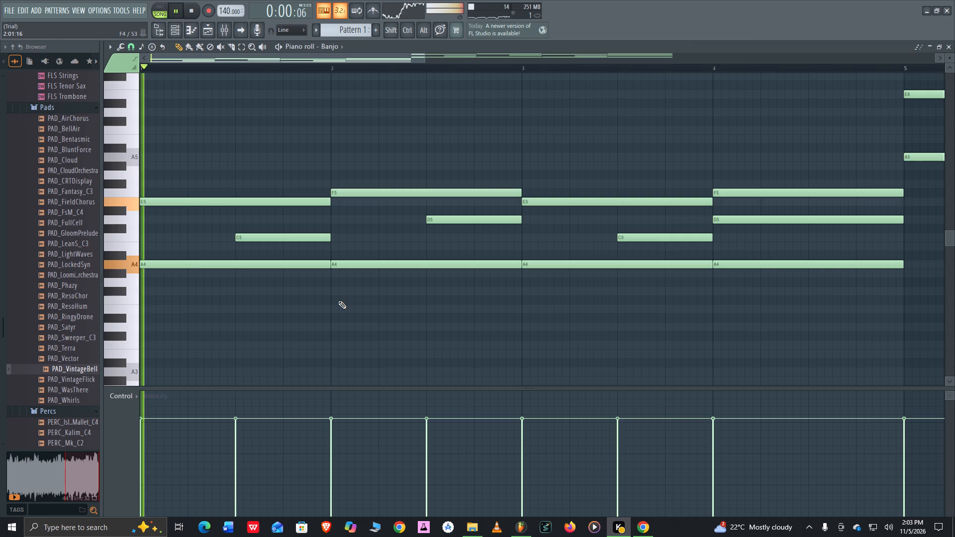
{"action": "scroll", "coordinate": [220, 269], "scroll_direction": "up", "scroll_amount": 3}
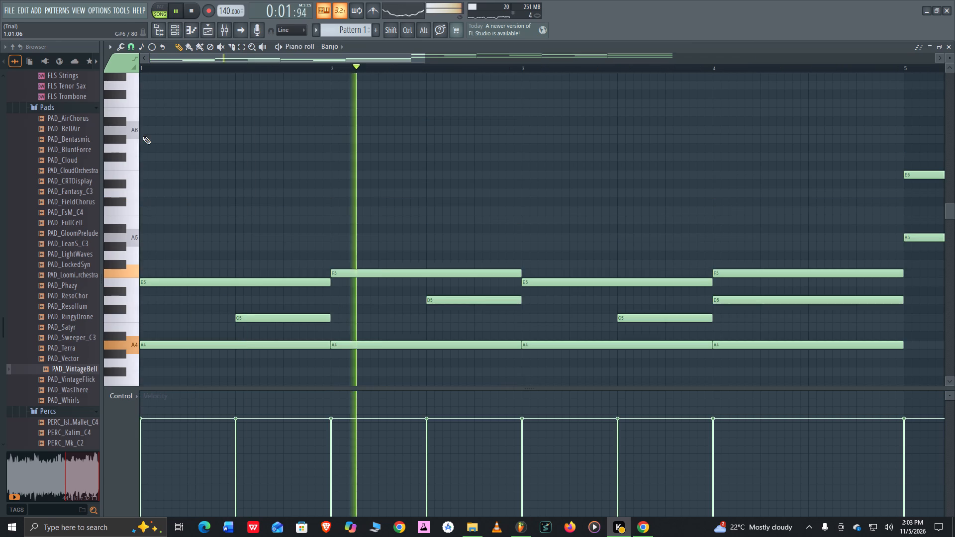
{"action": "left_click", "coordinate": [143, 133]}
{"action": "left_click_drag", "start_coordinate": [234, 131], "coordinate": [230, 131]}
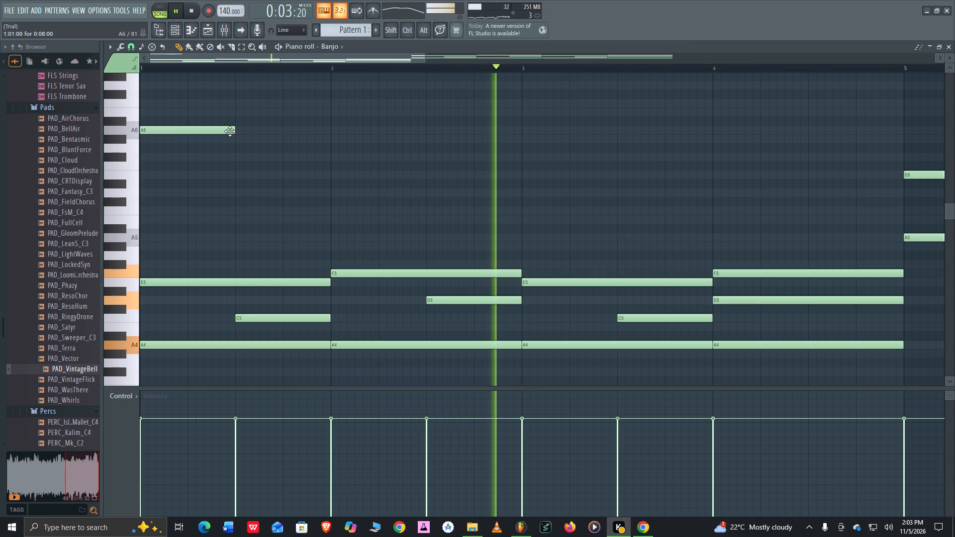
{"action": "left_click_drag", "start_coordinate": [230, 131], "coordinate": [186, 135]}
Add one-beat notes on beats 3 and 4 of bar 1, and adjust their pitches to D6 and E6.
{"action": "left_click", "coordinate": [237, 140]}
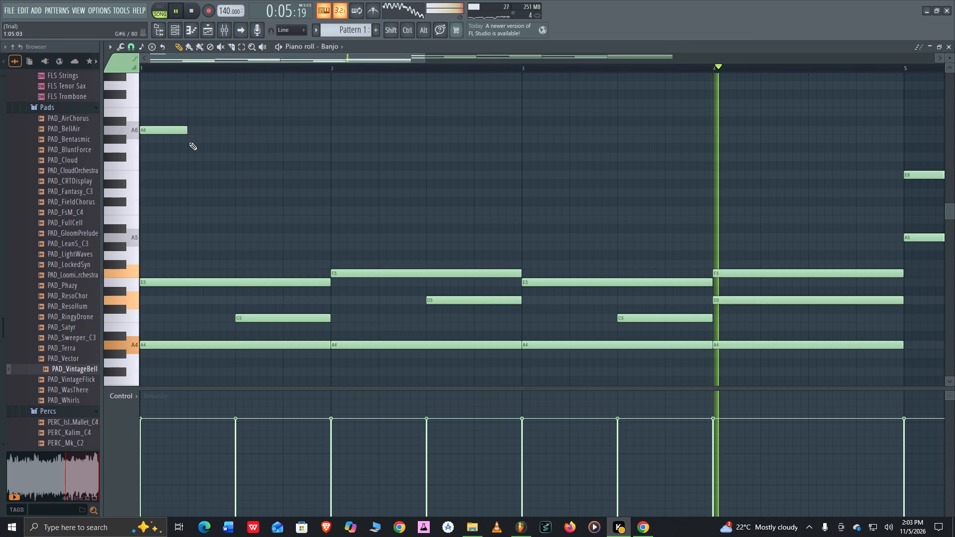
{"action": "left_click", "coordinate": [284, 128]}
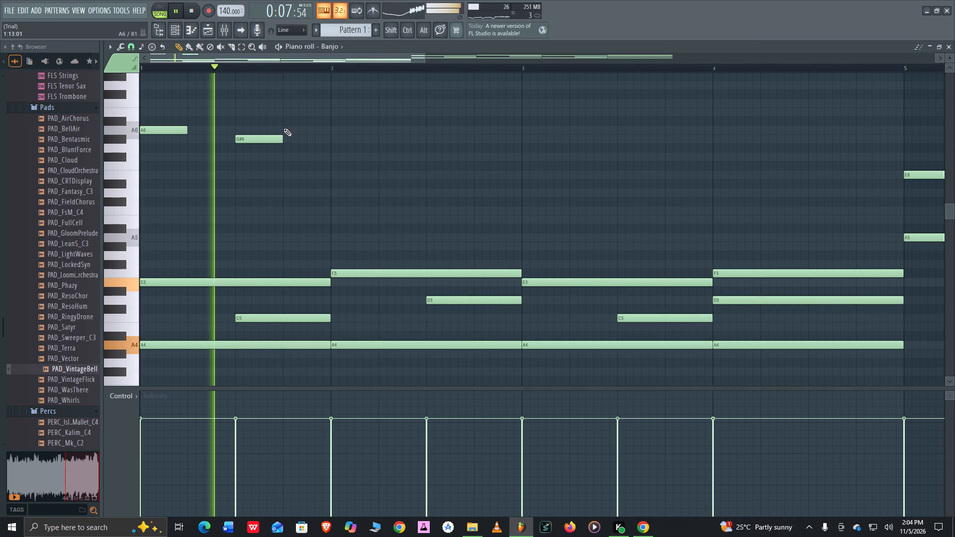
{"action": "left_click_drag", "start_coordinate": [268, 140], "coordinate": [281, 141]}
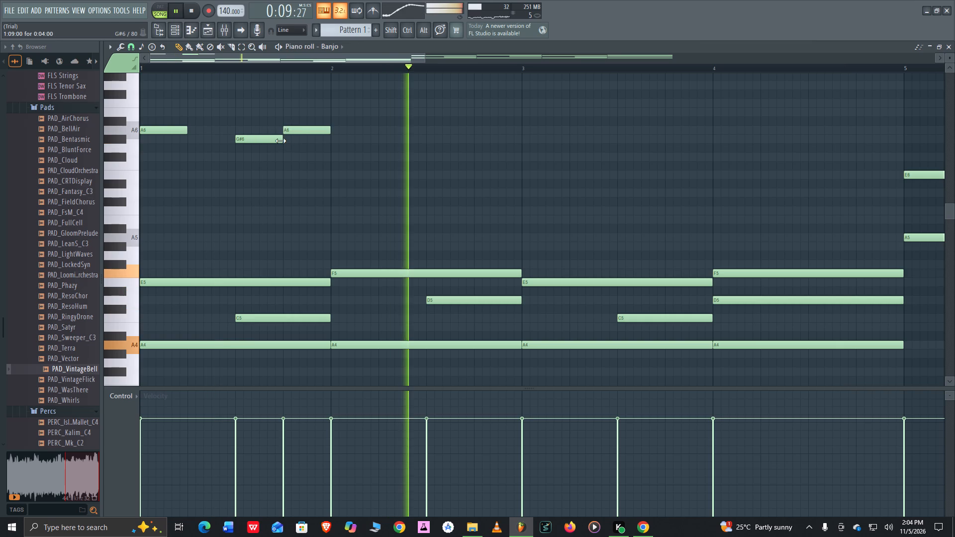
{"action": "left_click_drag", "start_coordinate": [281, 141], "coordinate": [271, 165]}
{"action": "left_click_drag", "start_coordinate": [298, 130], "coordinate": [298, 181]}
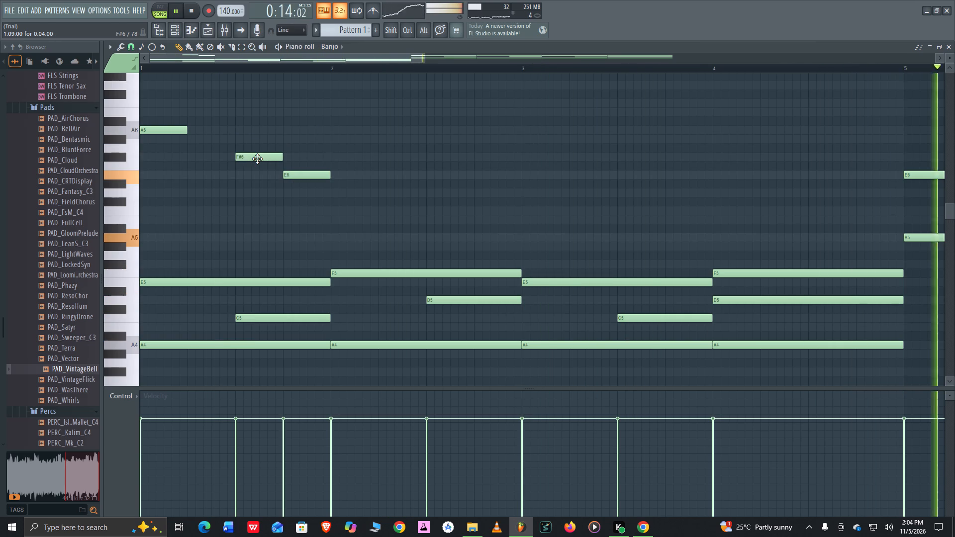
{"action": "left_click_drag", "start_coordinate": [257, 159], "coordinate": [258, 177]}
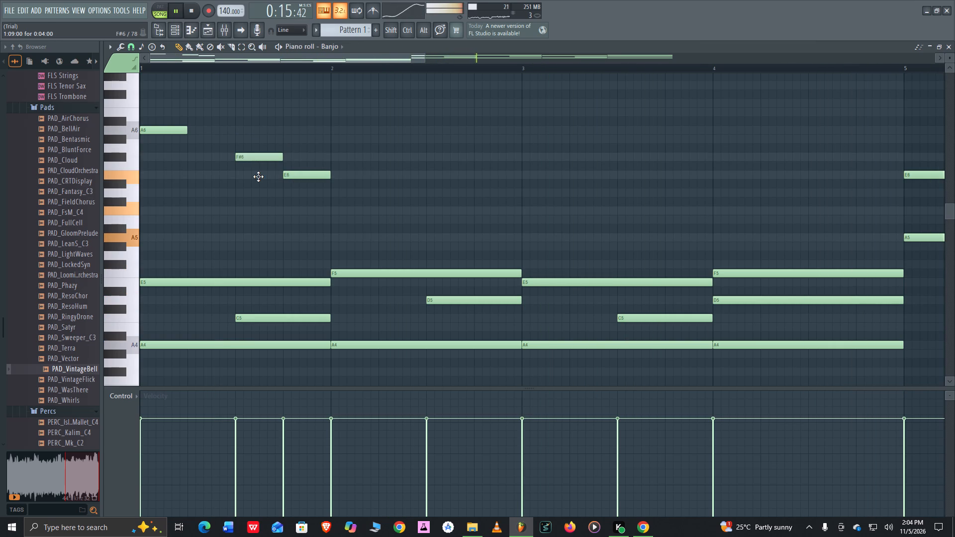
{"action": "left_click_drag", "start_coordinate": [258, 177], "coordinate": [255, 200]}
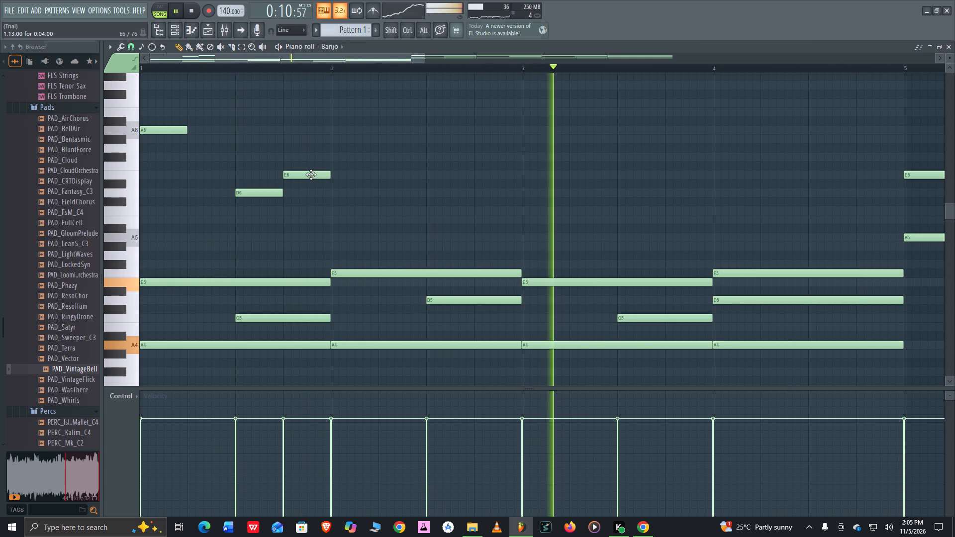
Delete the D6 note on beat 3 of bar 1 and place a half-beat D6 at the end of the bar.
{"action": "right_click", "coordinate": [271, 195]}
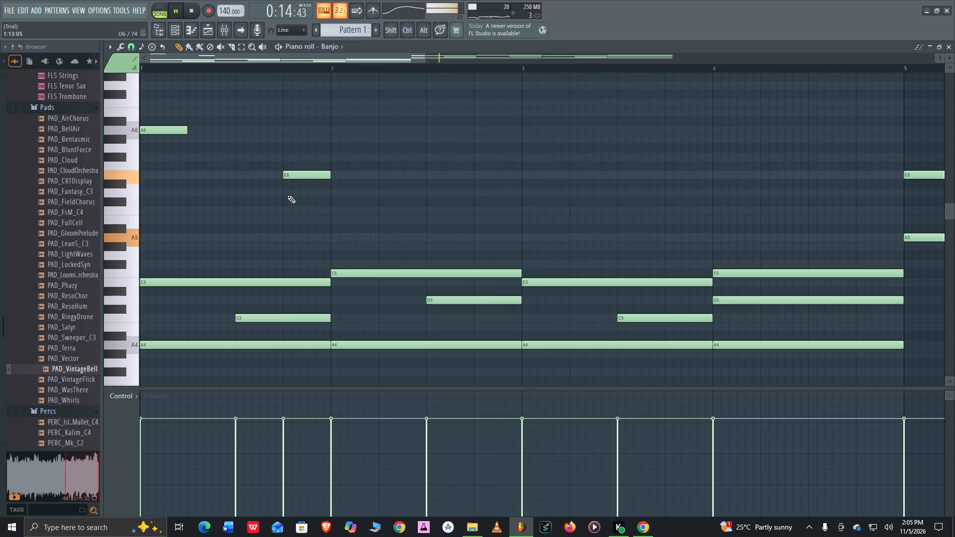
{"action": "left_click", "coordinate": [300, 193]}
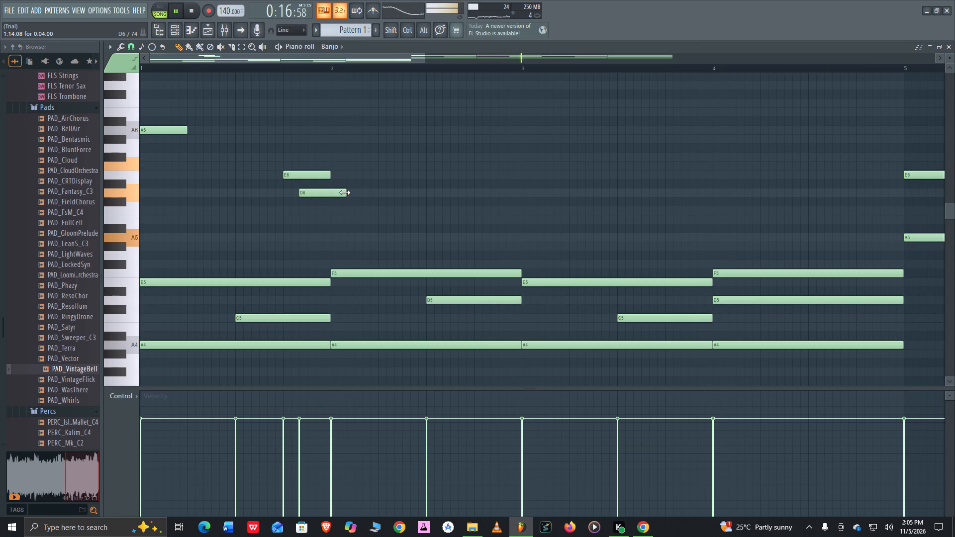
{"action": "left_click_drag", "start_coordinate": [344, 192], "coordinate": [320, 193]}
{"action": "left_click_drag", "start_coordinate": [313, 192], "coordinate": [323, 193]}
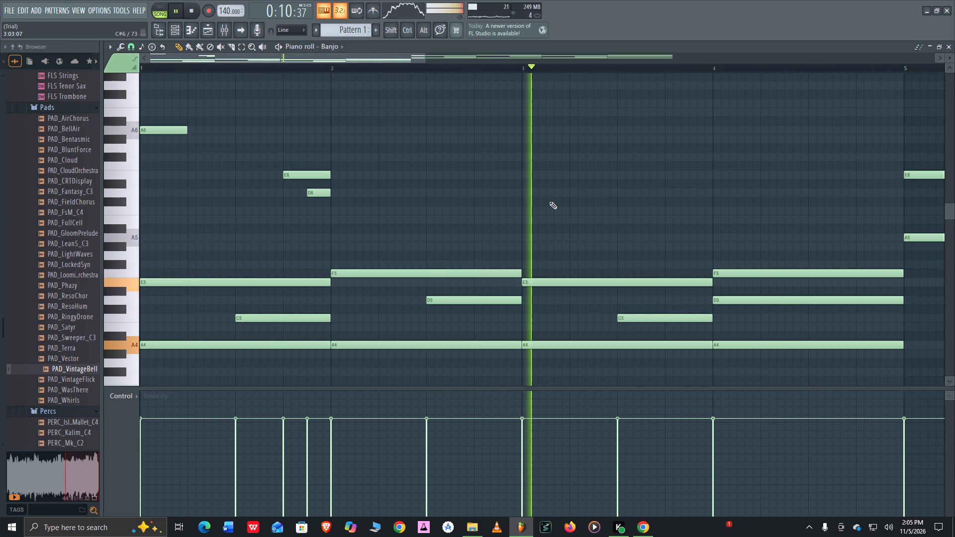
Add a one-beat E6 on beat 4 of bar 3, plus a half-beat note at the bar's end lowered to C6.
{"action": "left_click", "coordinate": [666, 192]}
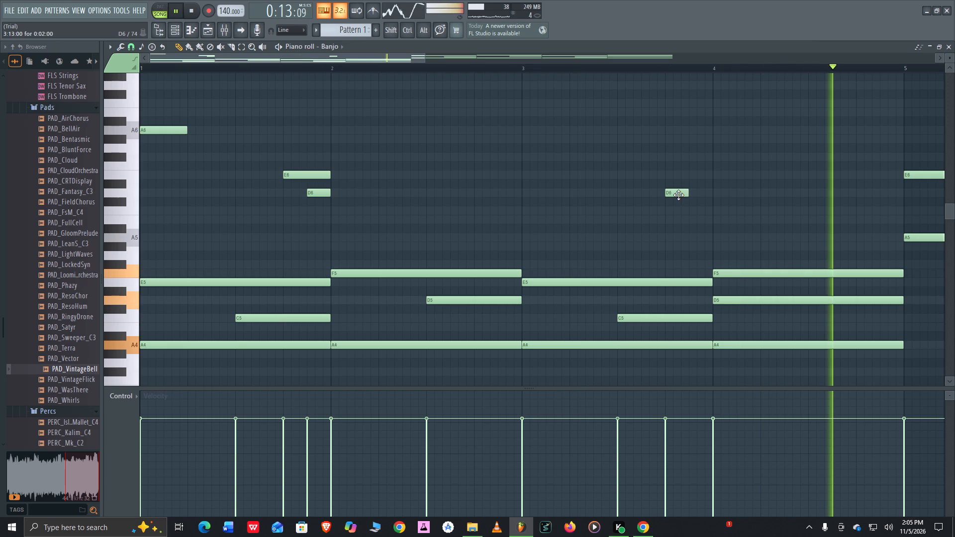
{"action": "left_click_drag", "start_coordinate": [678, 195], "coordinate": [680, 173]}
{"action": "left_click_drag", "start_coordinate": [687, 176], "coordinate": [712, 175]}
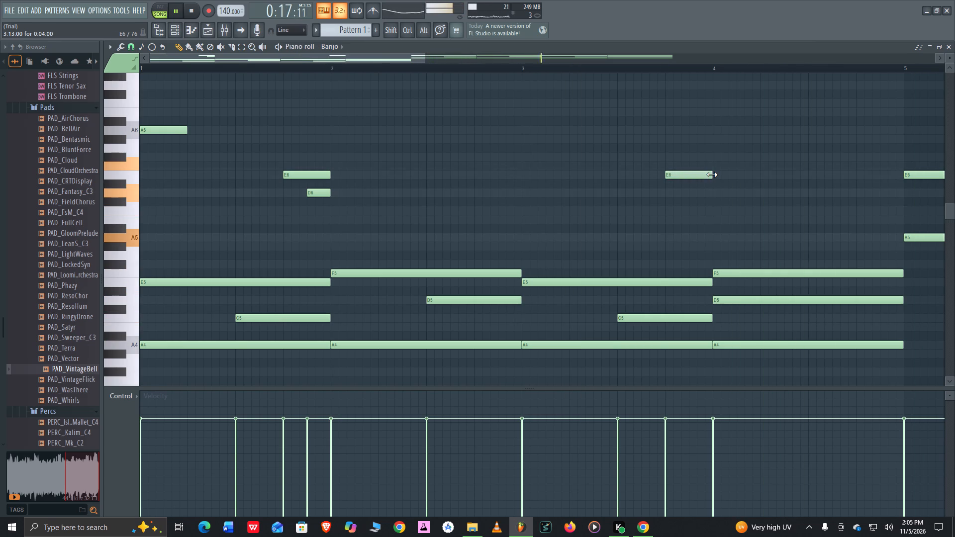
{"action": "left_click_drag", "start_coordinate": [712, 175], "coordinate": [712, 175]}
{"action": "left_click", "coordinate": [677, 155]}
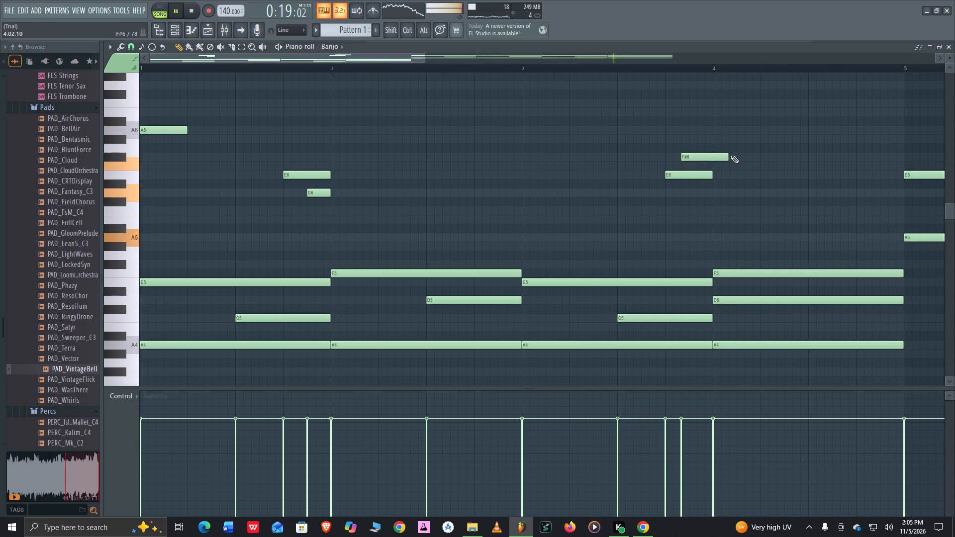
{"action": "left_click_drag", "start_coordinate": [728, 156], "coordinate": [705, 154]}
{"action": "left_click_drag", "start_coordinate": [694, 156], "coordinate": [695, 156]}
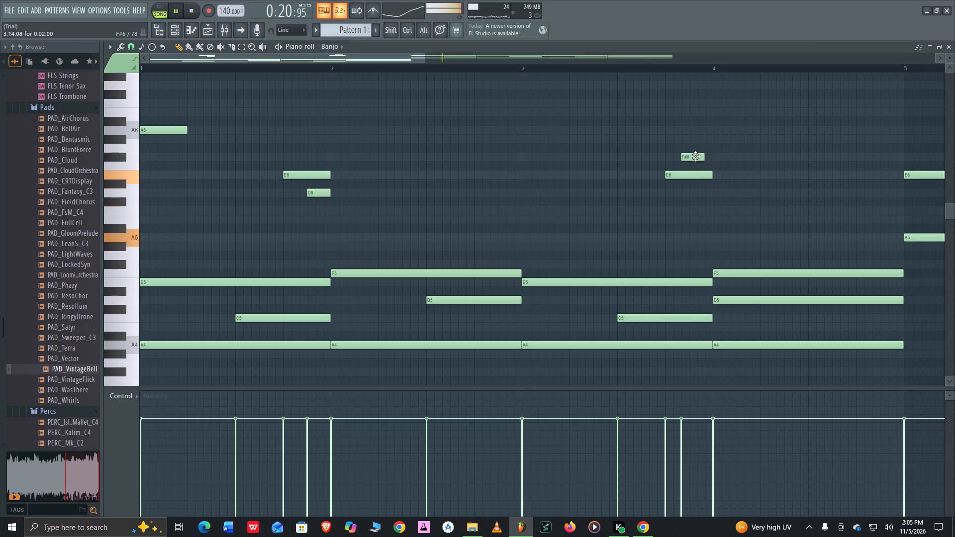
{"action": "left_click_drag", "start_coordinate": [695, 156], "coordinate": [705, 158]}
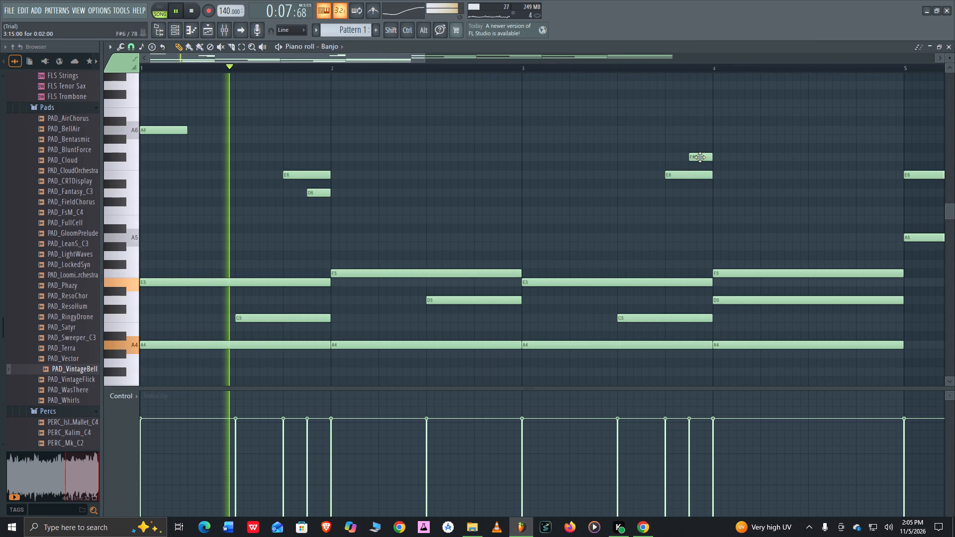
{"action": "left_click_drag", "start_coordinate": [700, 157], "coordinate": [700, 215]}
{"action": "left_click_drag", "start_coordinate": [699, 212], "coordinate": [699, 213]}
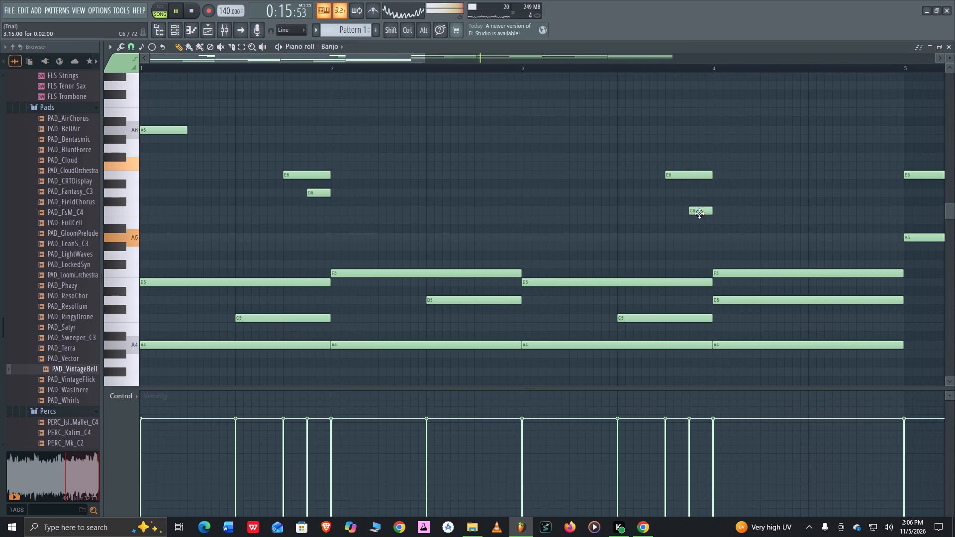
Rework the end of bar 3 into a one-beat D6 on beat 4 with a half-beat E6 ending the bar.
{"action": "left_click_drag", "start_coordinate": [699, 213], "coordinate": [676, 189]}
{"action": "left_click_drag", "start_coordinate": [687, 190], "coordinate": [707, 191]}
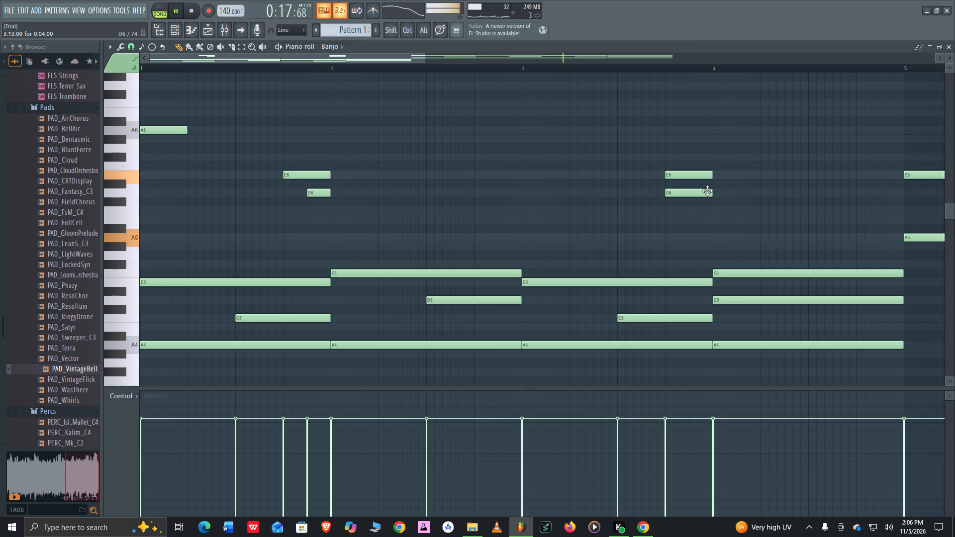
{"action": "left_click_drag", "start_coordinate": [711, 173], "coordinate": [688, 175]}
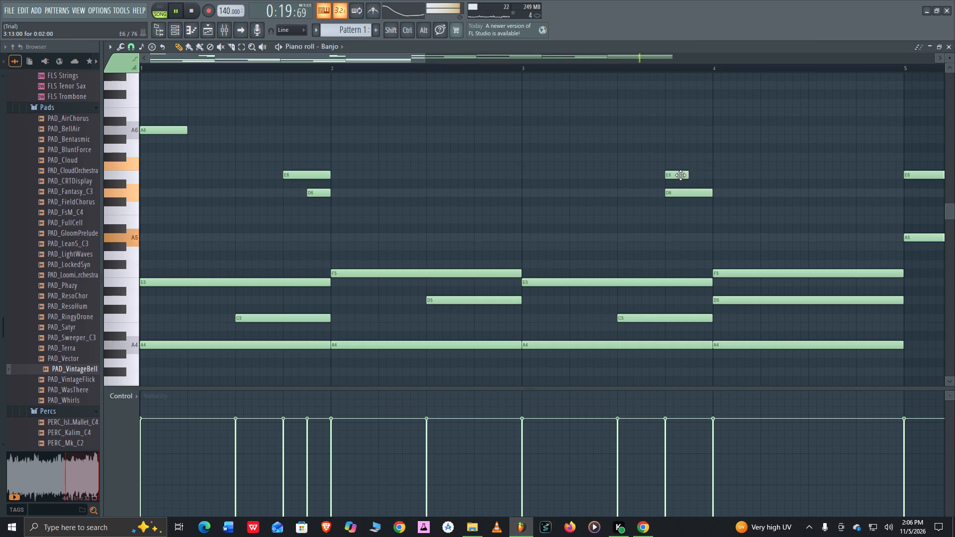
{"action": "left_click_drag", "start_coordinate": [680, 175], "coordinate": [705, 174]}
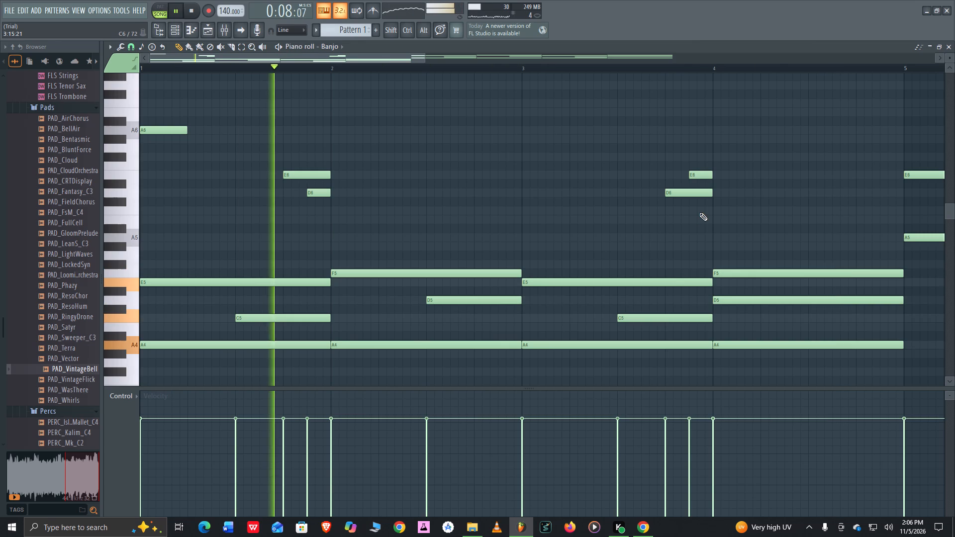
Add two consecutive half-beat C6 notes on beat 4 of bar 2.
{"action": "left_click", "coordinate": [480, 221]}
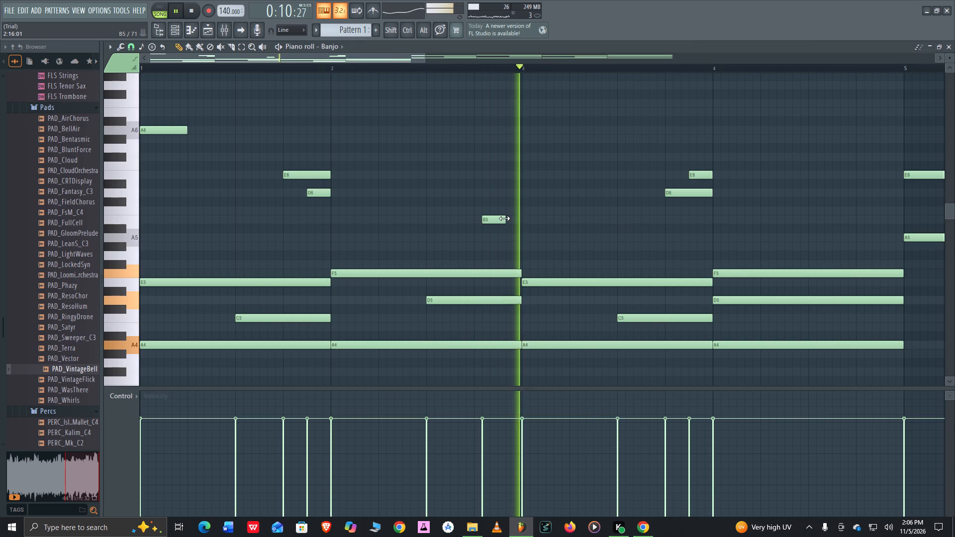
{"action": "left_click_drag", "start_coordinate": [494, 219], "coordinate": [485, 205]}
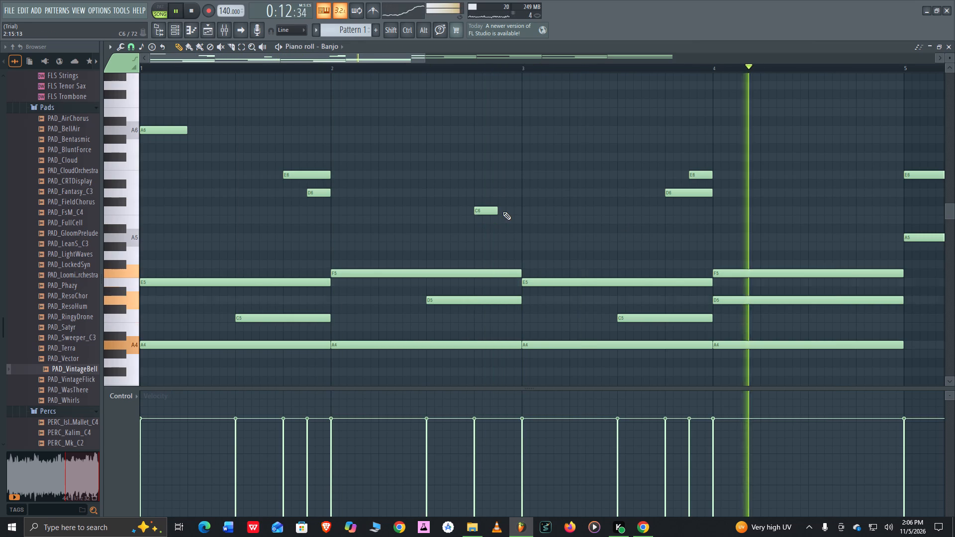
{"action": "left_click", "coordinate": [501, 209]}
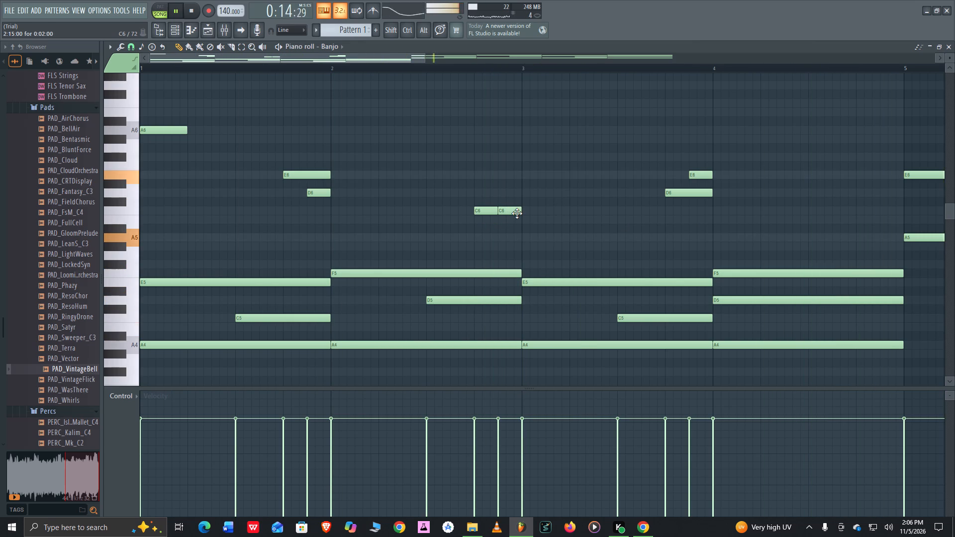
Add half-beat B5 and C6 notes on beat 2 of bar 3, and remove the extra B5 placed after them.
{"action": "left_click", "coordinate": [569, 224]}
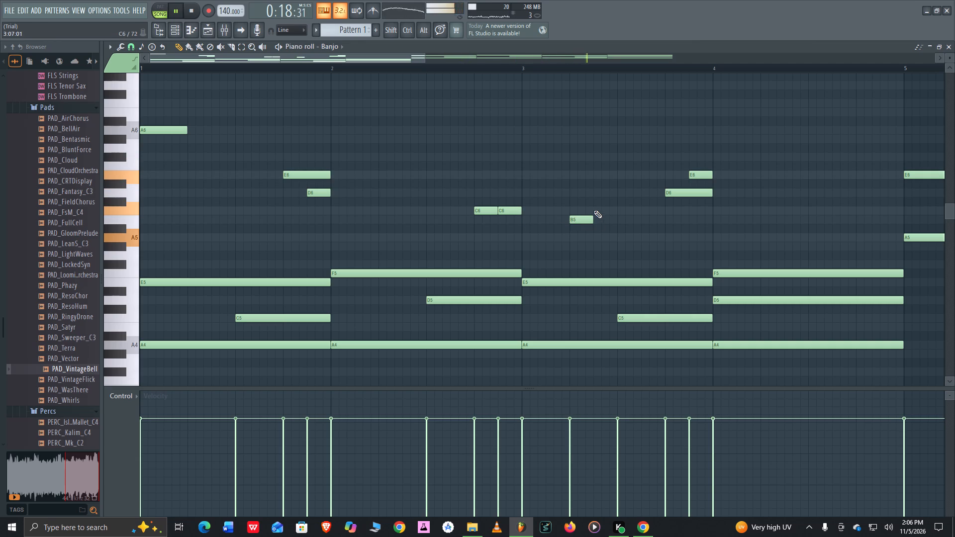
{"action": "left_click", "coordinate": [594, 210]}
{"action": "left_click", "coordinate": [616, 216]}
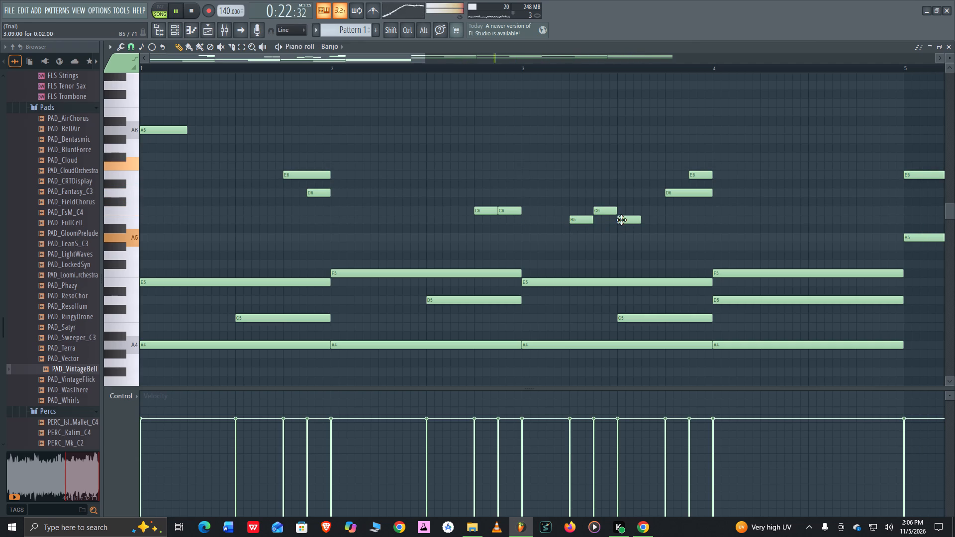
{"action": "right_click", "coordinate": [621, 220]}
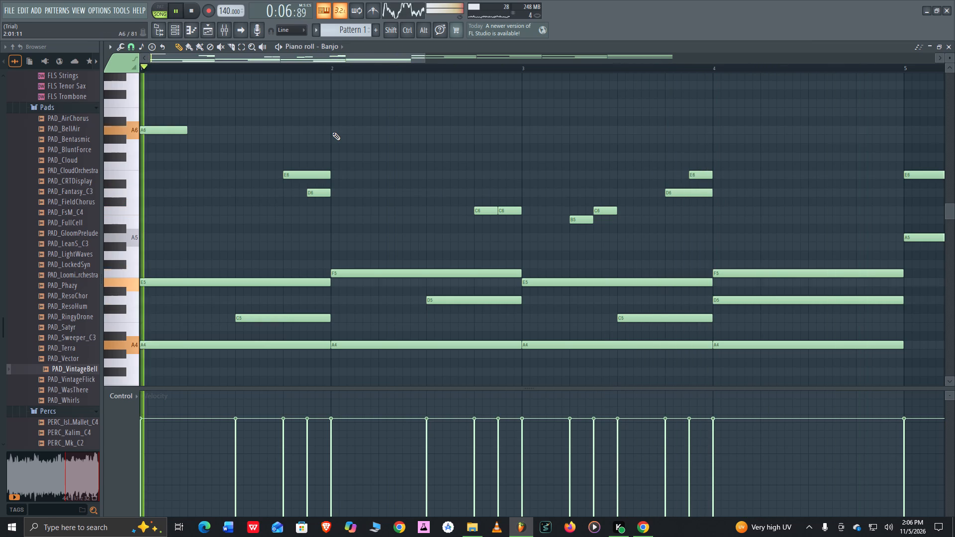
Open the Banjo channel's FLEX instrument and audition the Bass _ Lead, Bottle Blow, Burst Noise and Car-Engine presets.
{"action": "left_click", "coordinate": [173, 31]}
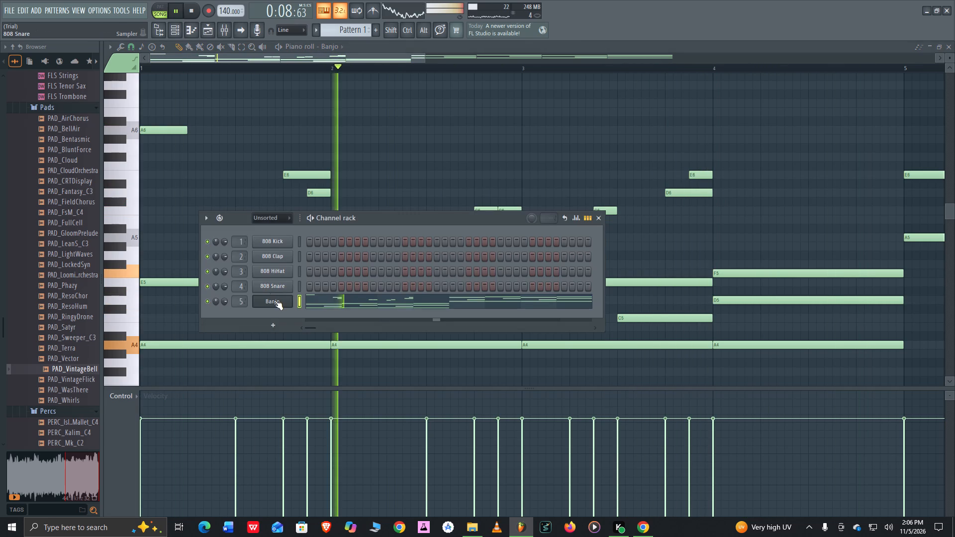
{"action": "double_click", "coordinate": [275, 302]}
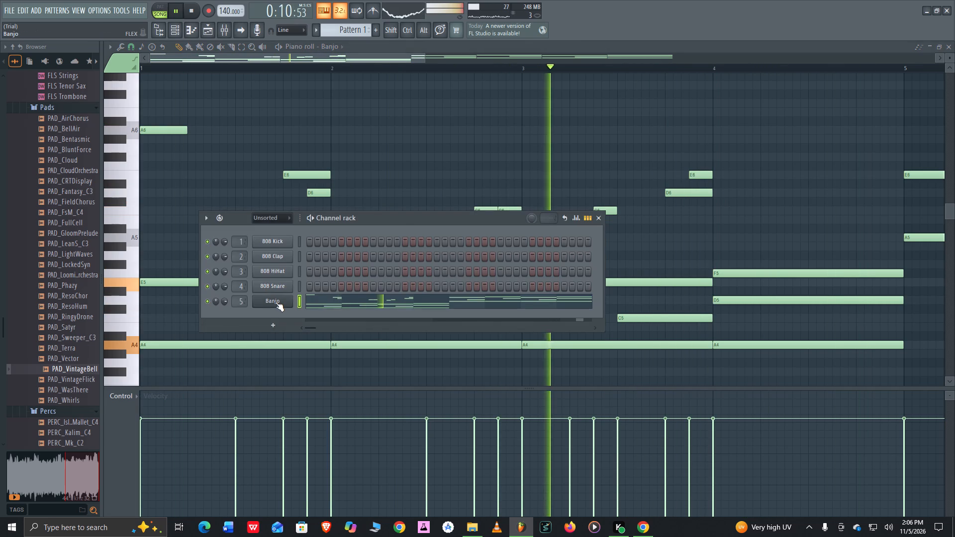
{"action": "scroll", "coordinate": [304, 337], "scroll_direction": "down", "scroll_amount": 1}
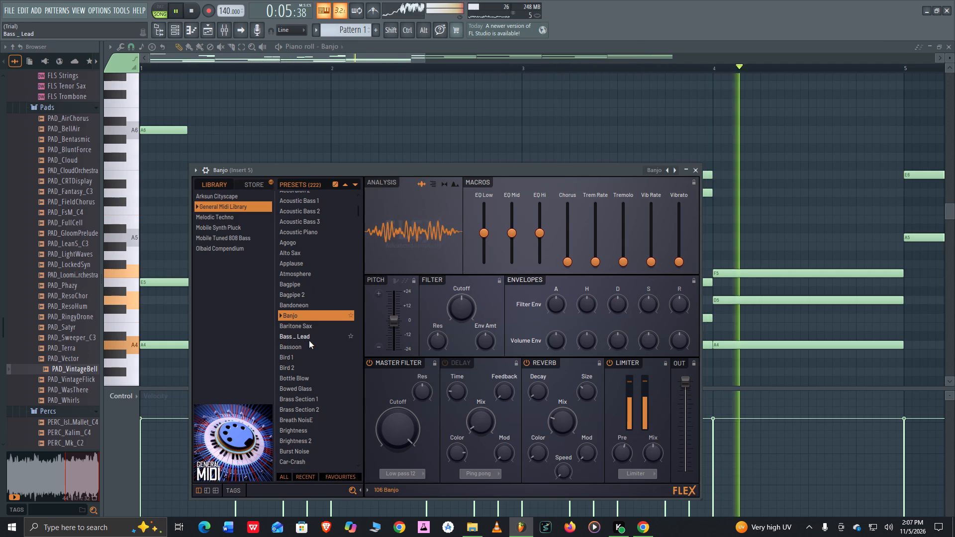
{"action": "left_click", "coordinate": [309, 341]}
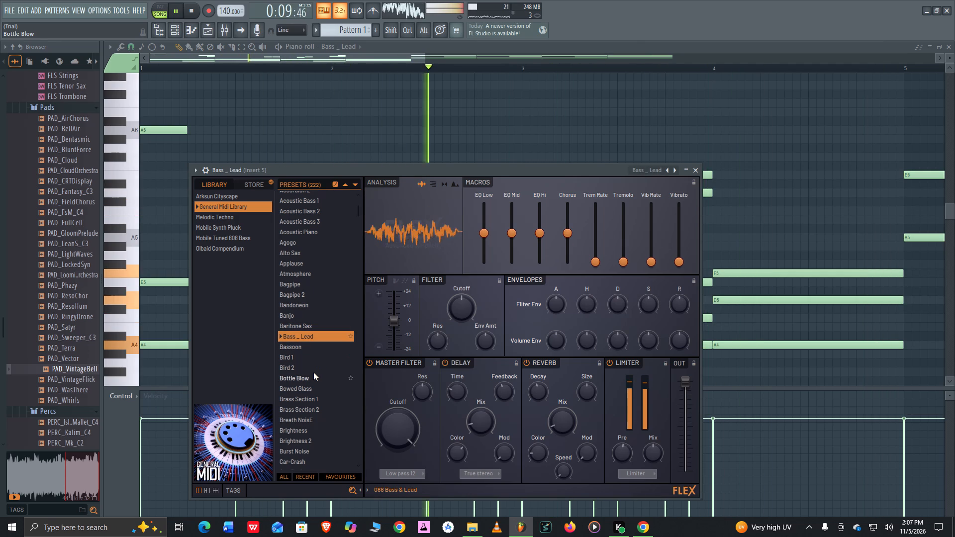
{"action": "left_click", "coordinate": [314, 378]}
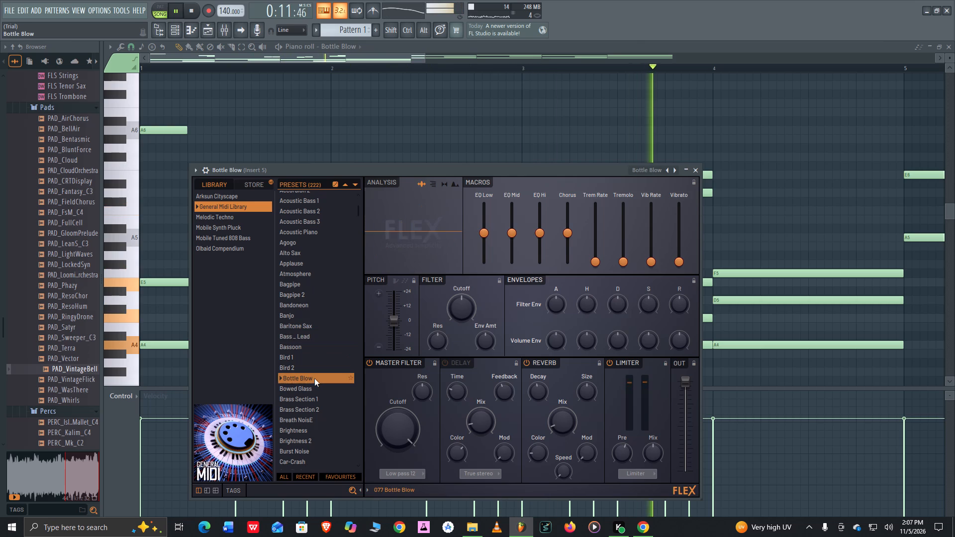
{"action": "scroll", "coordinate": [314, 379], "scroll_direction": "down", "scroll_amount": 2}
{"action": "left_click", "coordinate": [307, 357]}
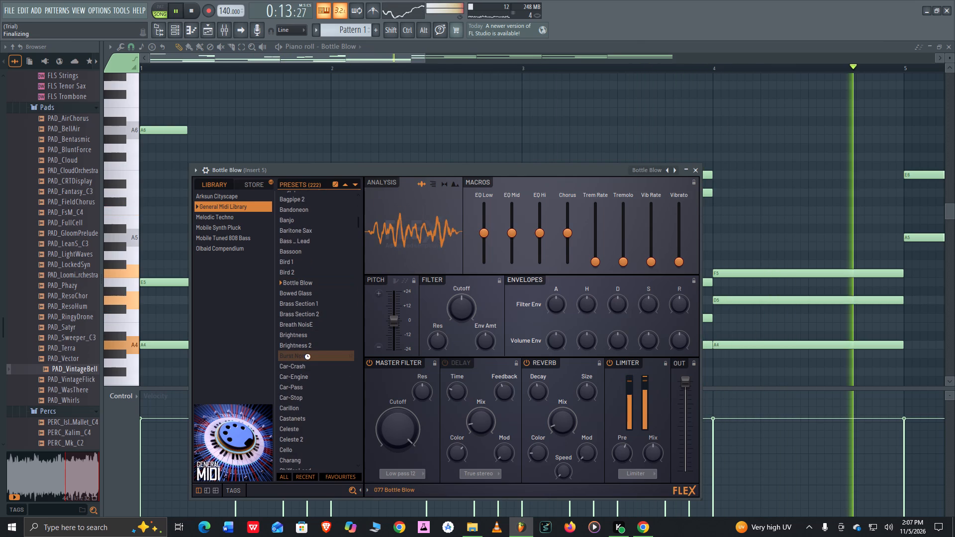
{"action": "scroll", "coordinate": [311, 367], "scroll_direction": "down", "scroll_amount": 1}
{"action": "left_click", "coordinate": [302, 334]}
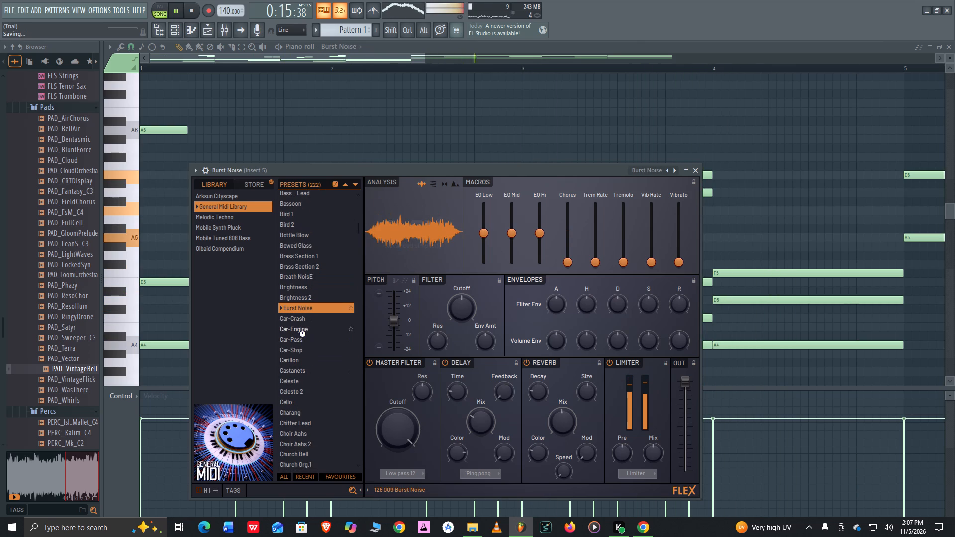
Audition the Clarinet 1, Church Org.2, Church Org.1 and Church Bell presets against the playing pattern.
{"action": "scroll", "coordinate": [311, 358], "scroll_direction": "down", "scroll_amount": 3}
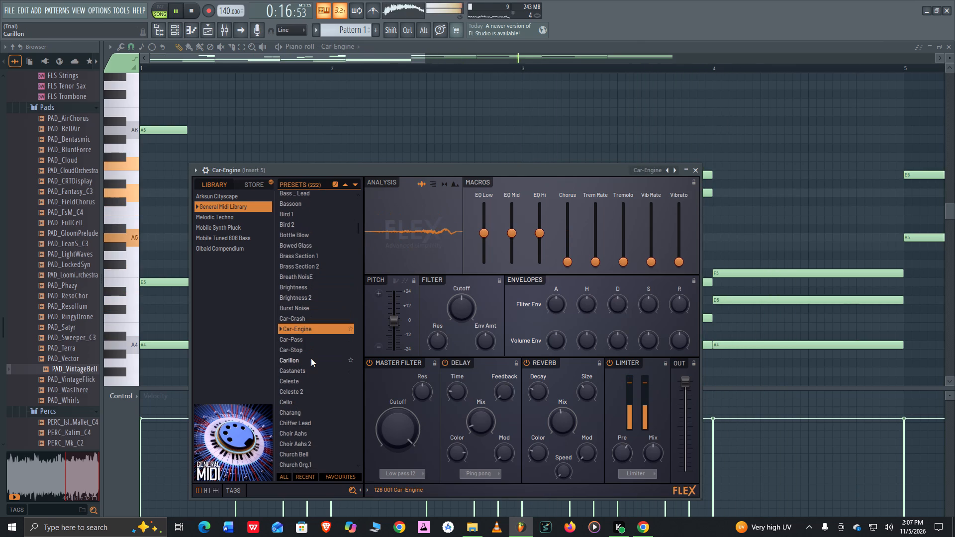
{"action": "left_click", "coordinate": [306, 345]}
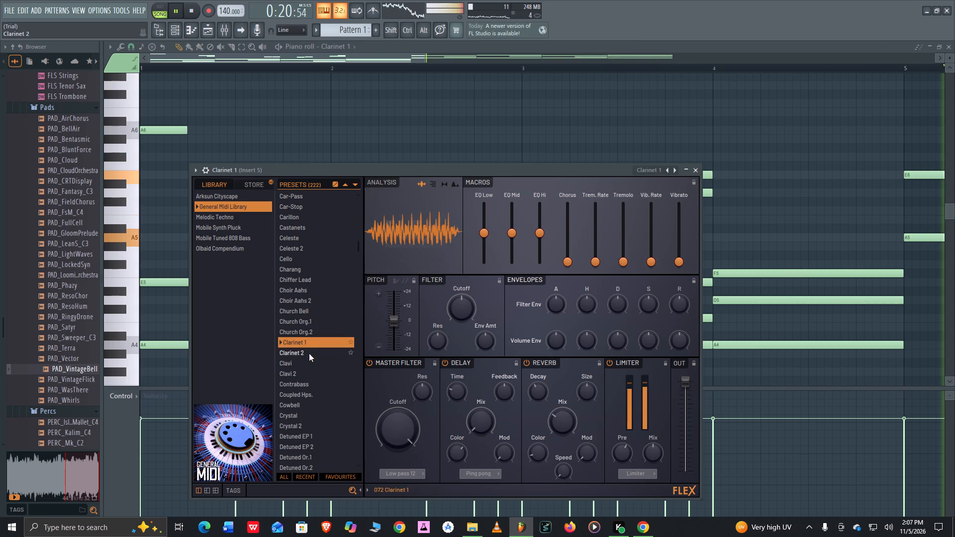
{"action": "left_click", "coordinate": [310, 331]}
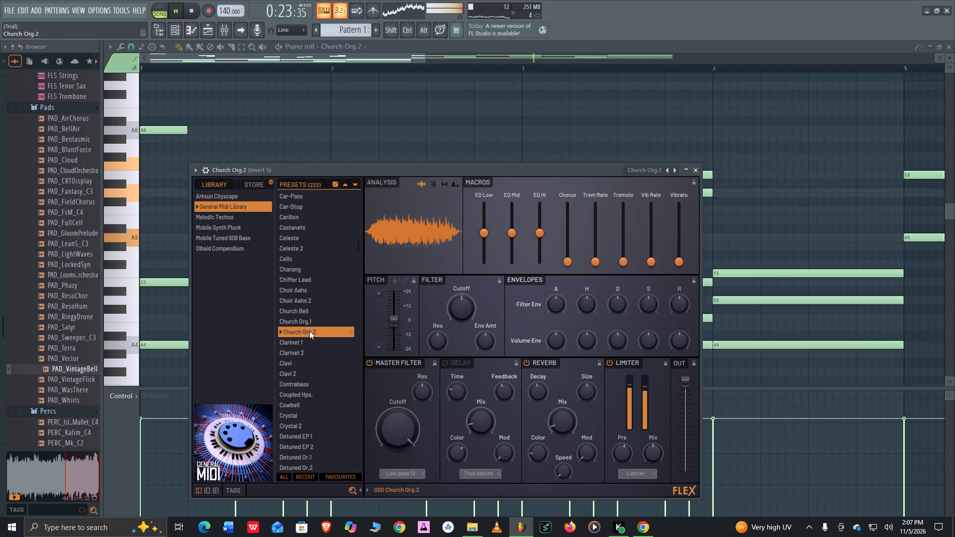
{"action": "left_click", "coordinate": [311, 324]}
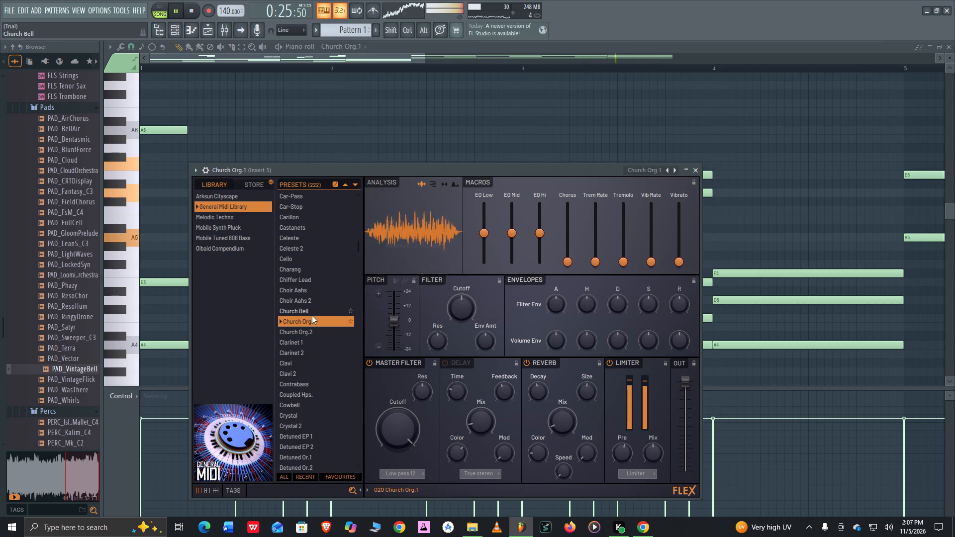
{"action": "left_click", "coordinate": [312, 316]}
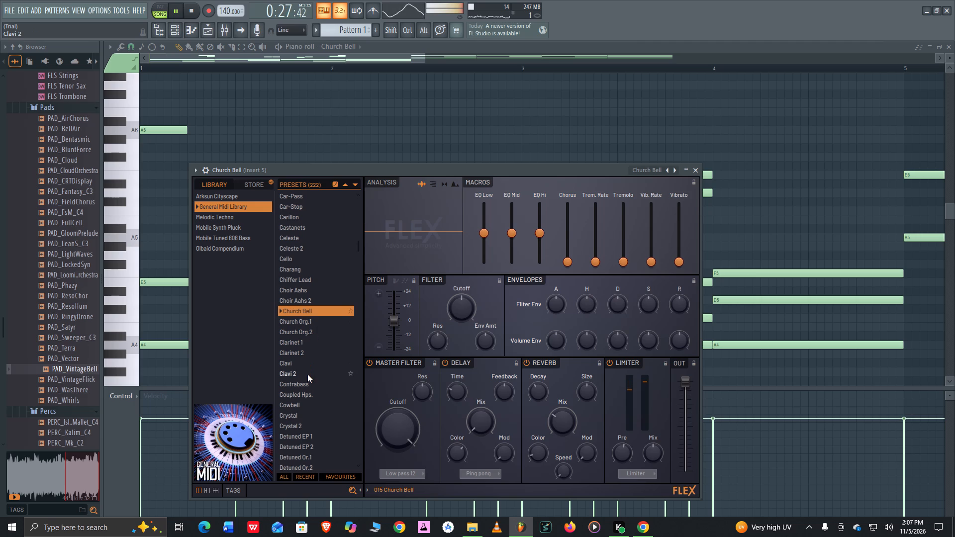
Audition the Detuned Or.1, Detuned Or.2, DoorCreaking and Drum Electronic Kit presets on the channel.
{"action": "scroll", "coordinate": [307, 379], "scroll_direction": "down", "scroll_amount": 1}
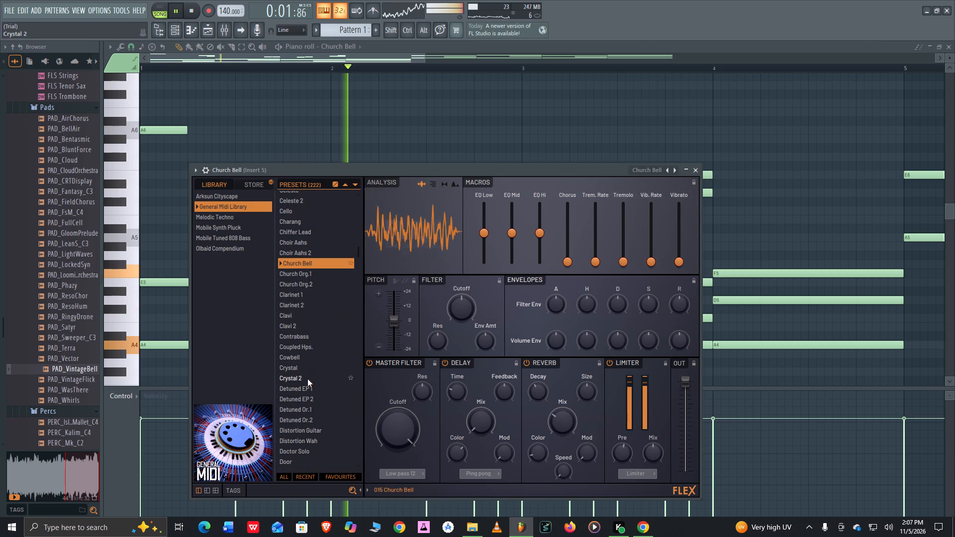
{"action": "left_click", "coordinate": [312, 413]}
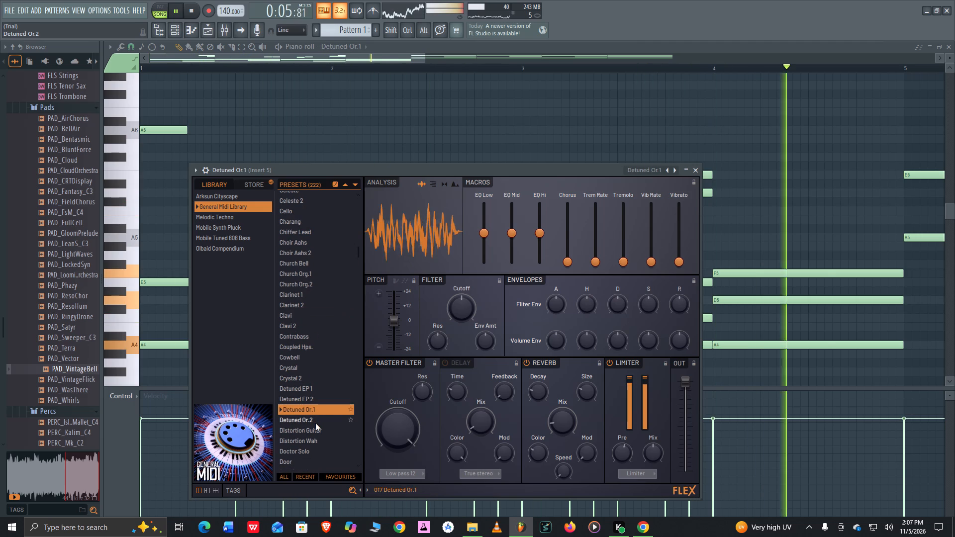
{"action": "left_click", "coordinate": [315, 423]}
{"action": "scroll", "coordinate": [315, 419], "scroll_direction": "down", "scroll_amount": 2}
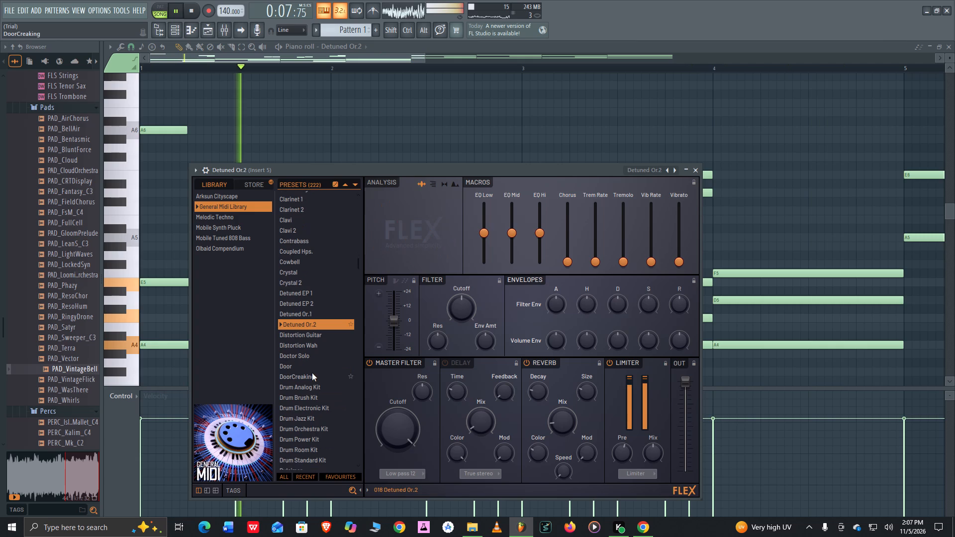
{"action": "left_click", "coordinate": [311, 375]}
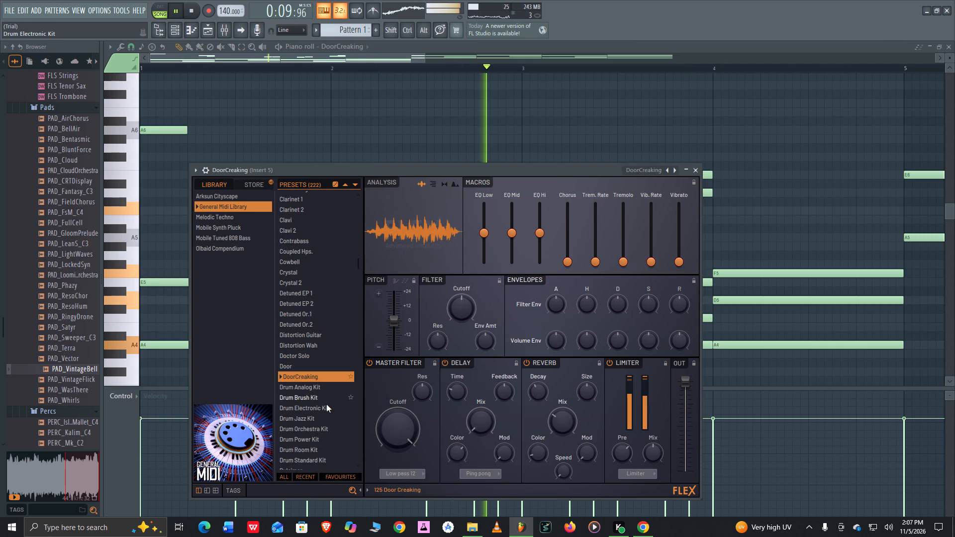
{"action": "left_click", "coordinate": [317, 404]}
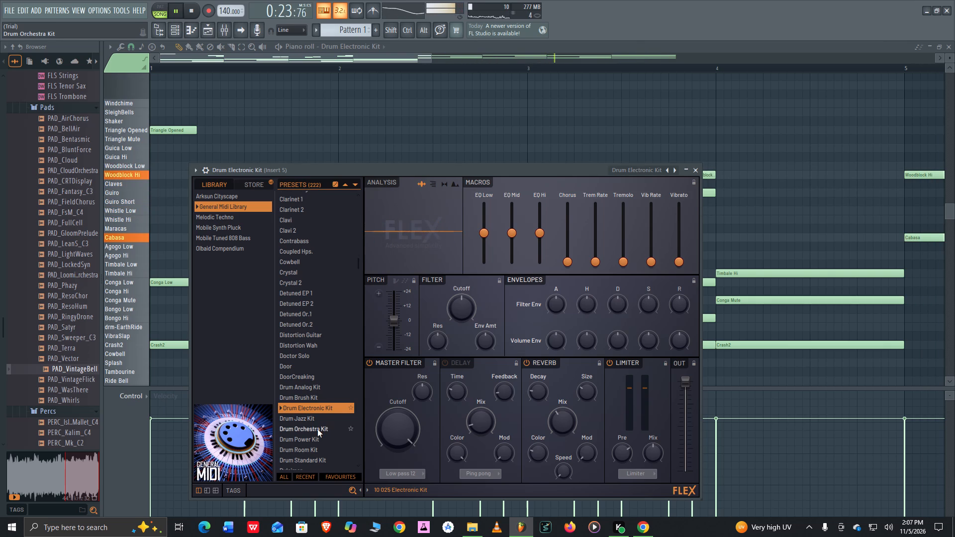
Add a half-beat Cowbell note on beat 4 of bar 1 in the piano roll.
{"action": "left_click", "coordinate": [126, 251]}
{"action": "left_click", "coordinate": [125, 255]}
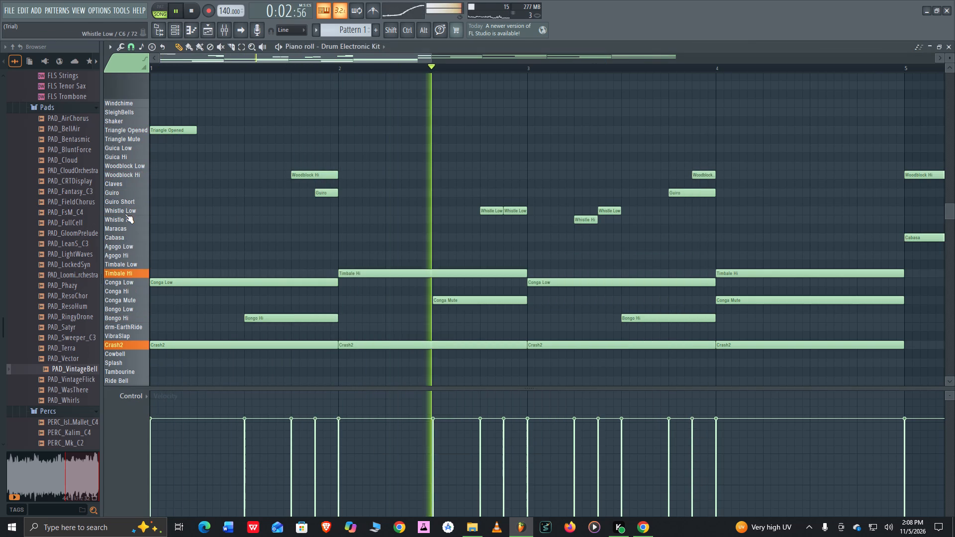
{"action": "scroll", "coordinate": [125, 214], "scroll_direction": "down", "scroll_amount": 3}
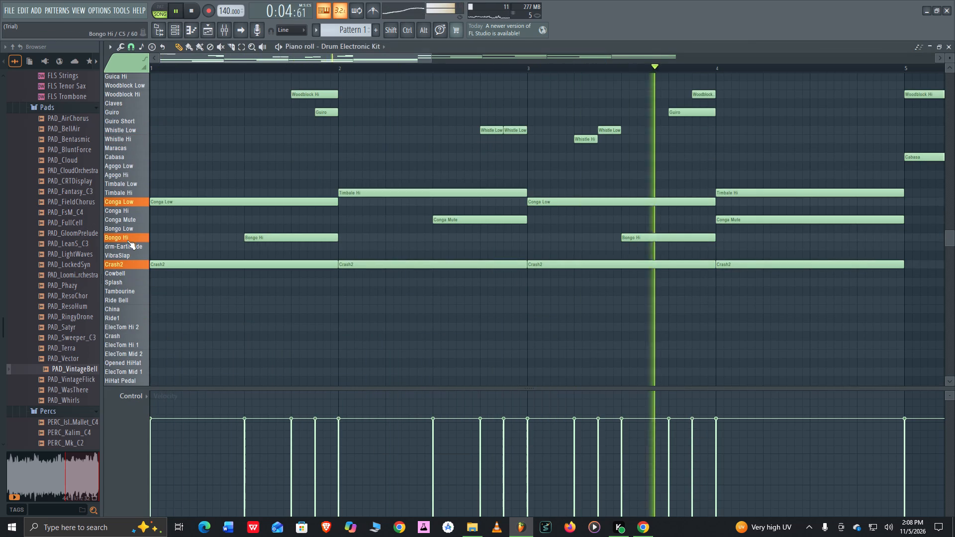
{"action": "left_click", "coordinate": [152, 276]}
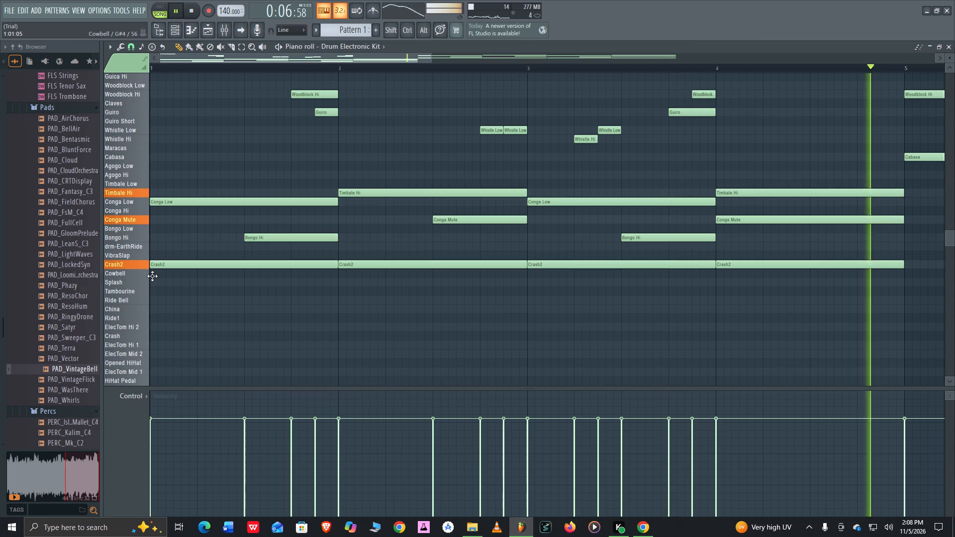
{"action": "left_click_drag", "start_coordinate": [155, 275], "coordinate": [248, 282]}
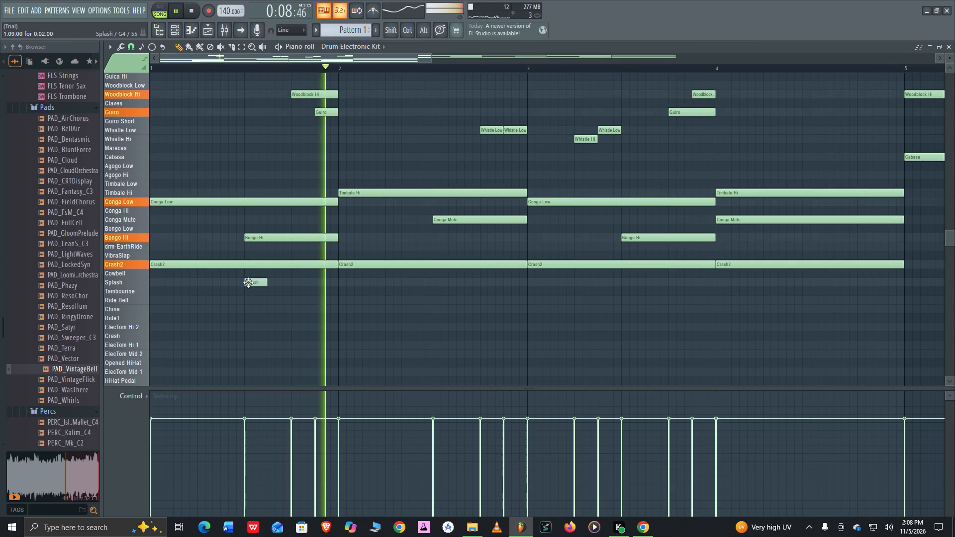
{"action": "left_click_drag", "start_coordinate": [248, 282], "coordinate": [294, 279]}
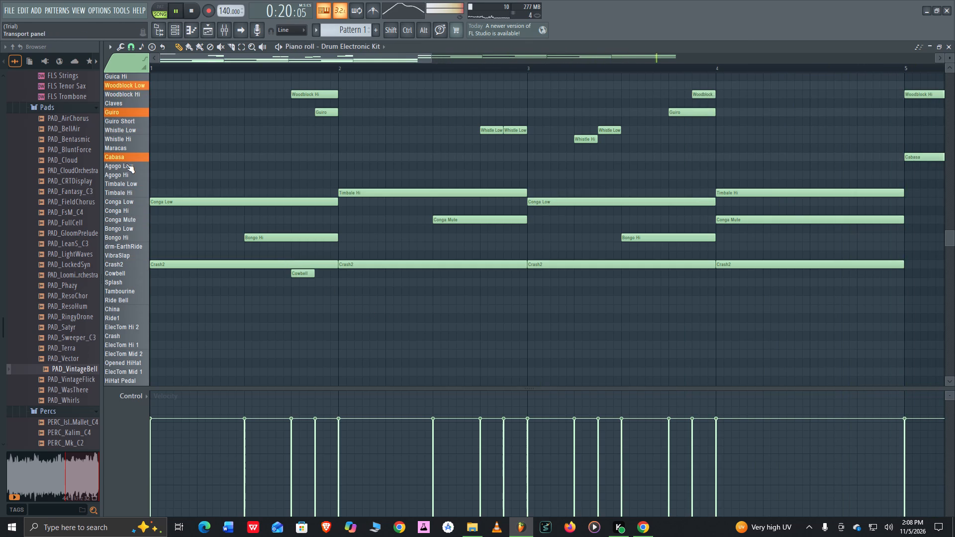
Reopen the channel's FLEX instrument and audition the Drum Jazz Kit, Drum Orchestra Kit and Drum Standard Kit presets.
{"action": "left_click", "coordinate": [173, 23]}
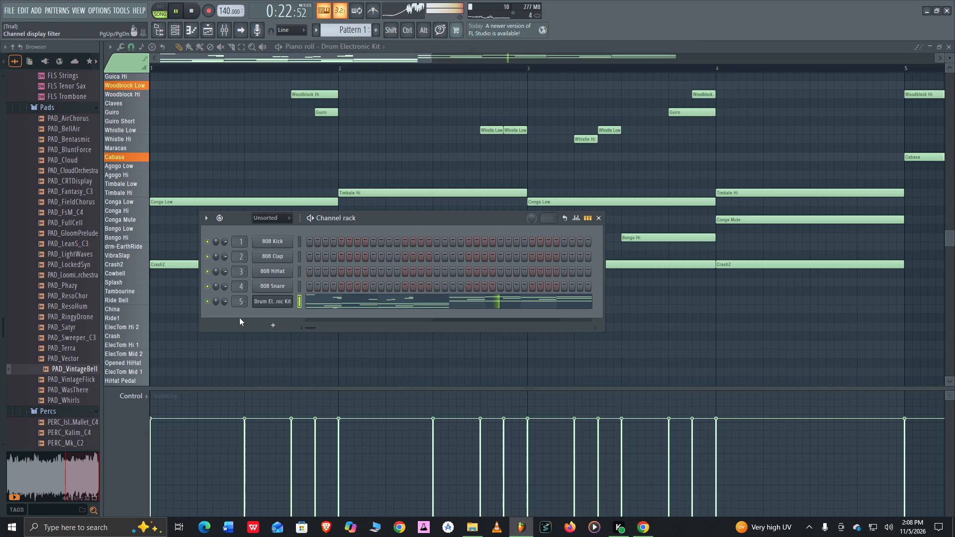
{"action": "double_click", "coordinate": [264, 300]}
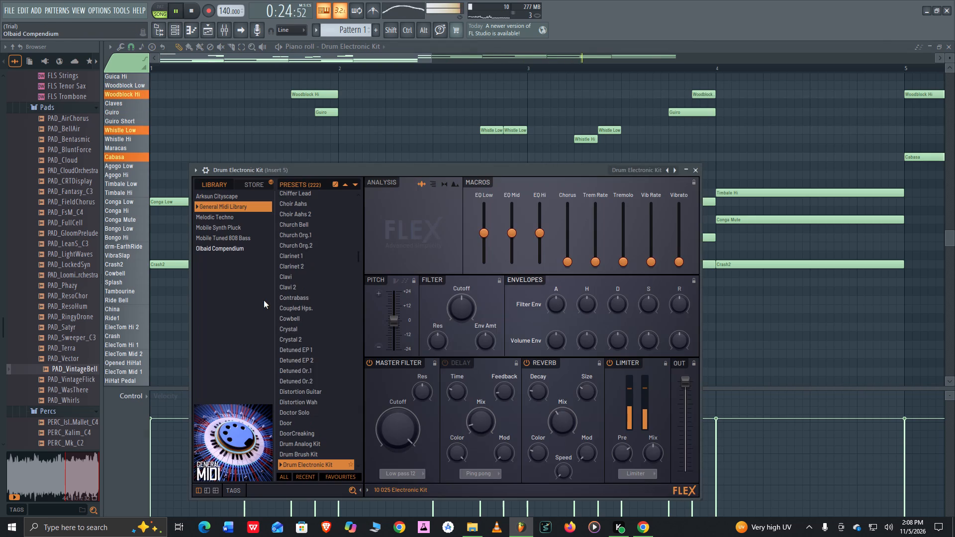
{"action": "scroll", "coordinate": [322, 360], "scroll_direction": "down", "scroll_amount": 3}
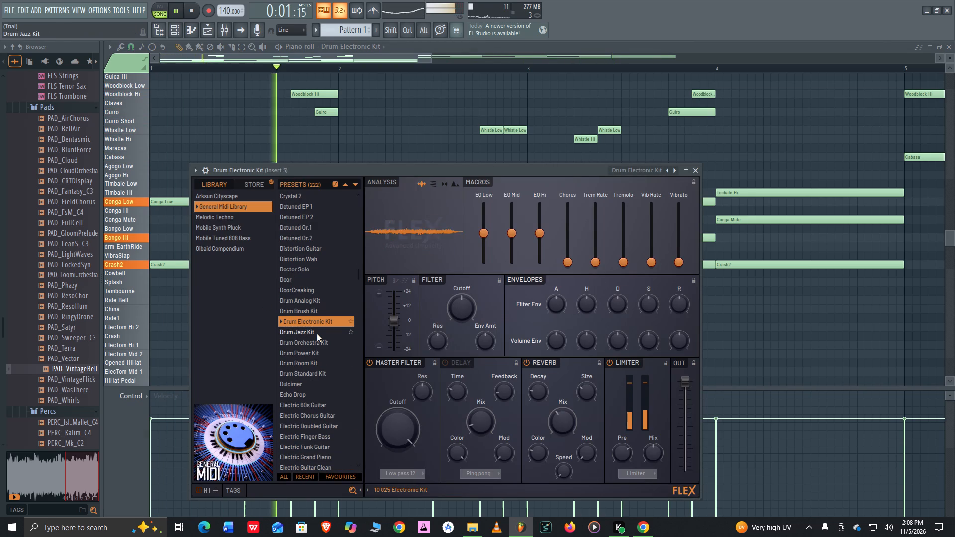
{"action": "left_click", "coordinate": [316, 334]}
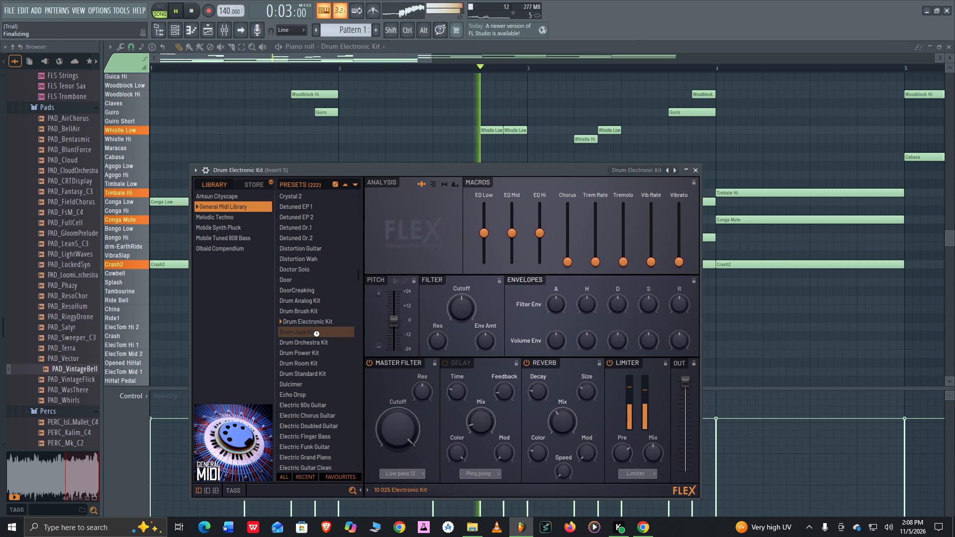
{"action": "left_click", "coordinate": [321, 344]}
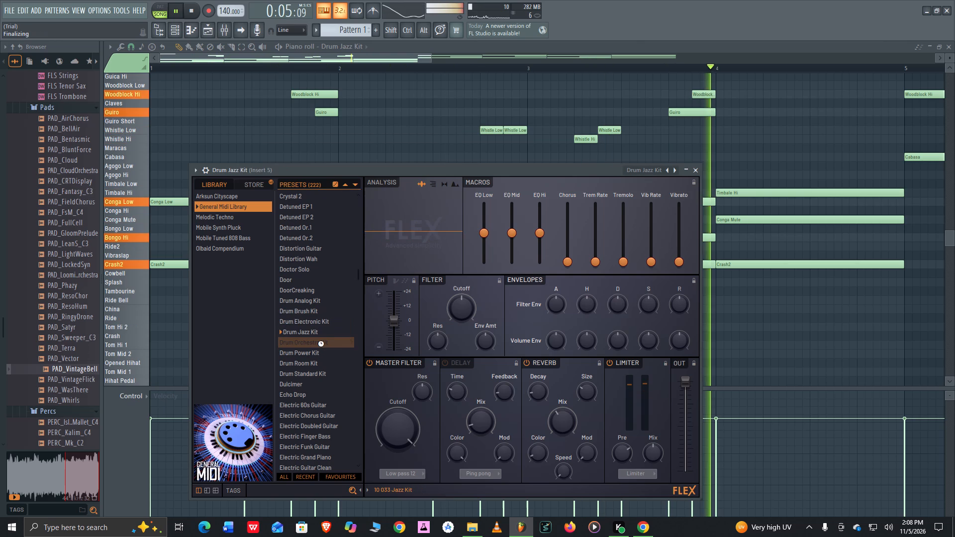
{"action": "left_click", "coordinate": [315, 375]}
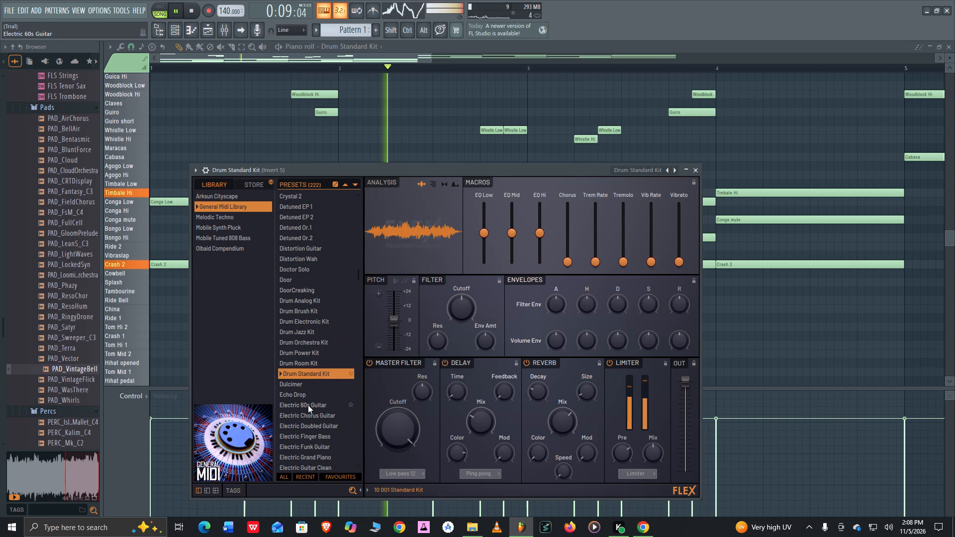
Try the Electric 60s Guitar, Electric Piano 1, Electric Picked Bass and Footsteps presets on the melody and chords.
{"action": "left_click", "coordinate": [308, 405]}
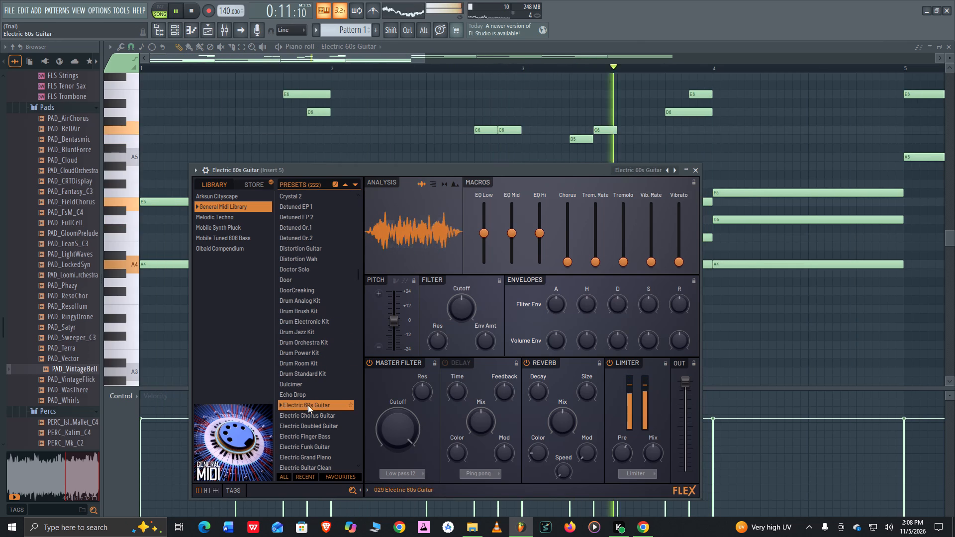
{"action": "scroll", "coordinate": [317, 422], "scroll_direction": "down", "scroll_amount": 2}
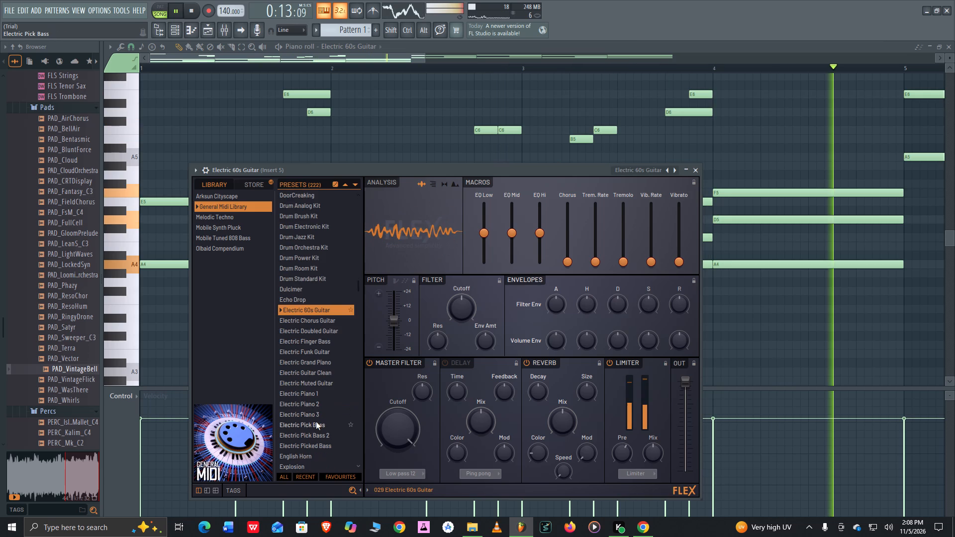
{"action": "left_click", "coordinate": [305, 396]}
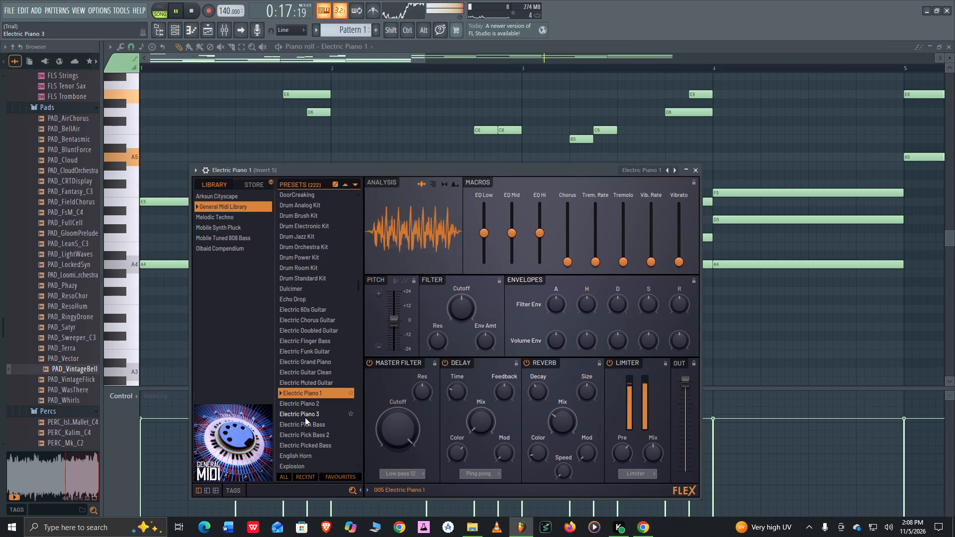
{"action": "left_click", "coordinate": [310, 442]}
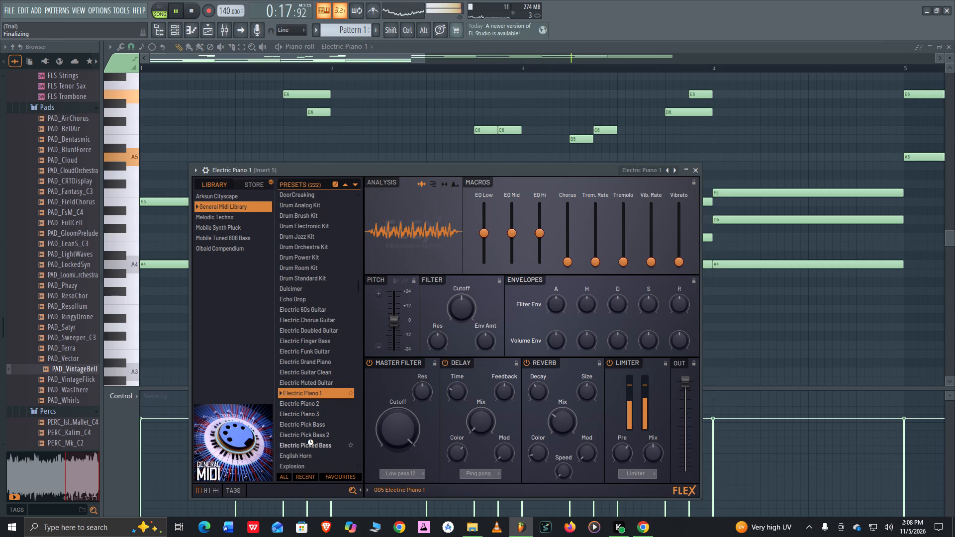
{"action": "scroll", "coordinate": [311, 396], "scroll_direction": "down", "scroll_amount": 3}
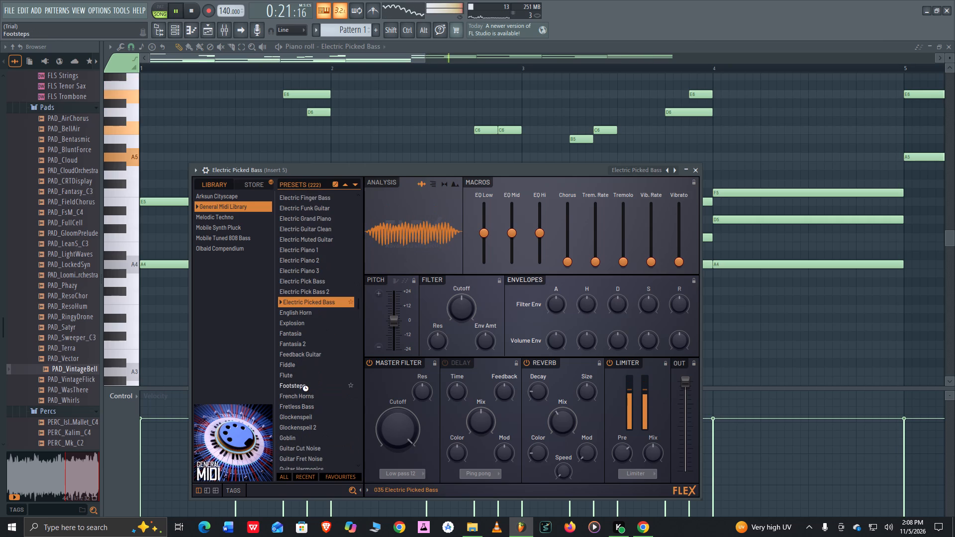
{"action": "left_click", "coordinate": [305, 388]}
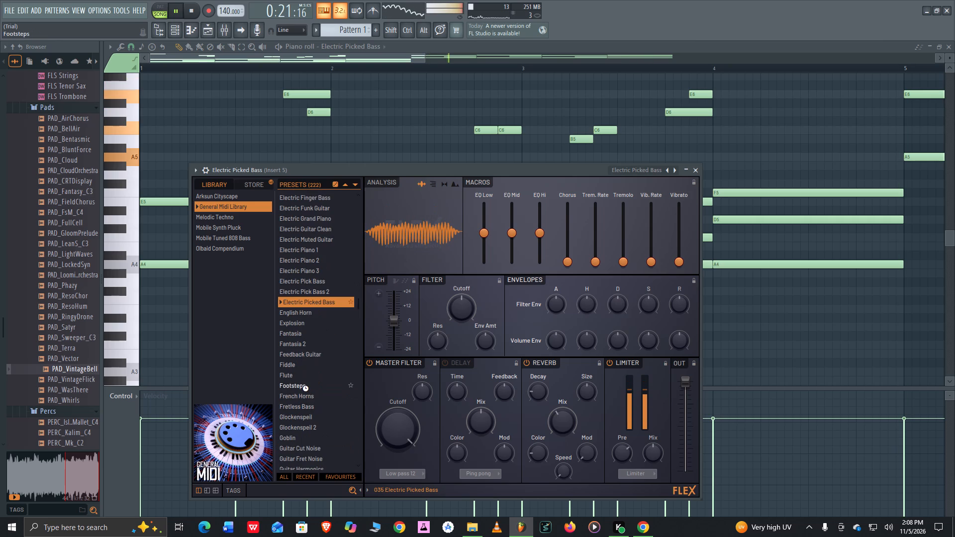
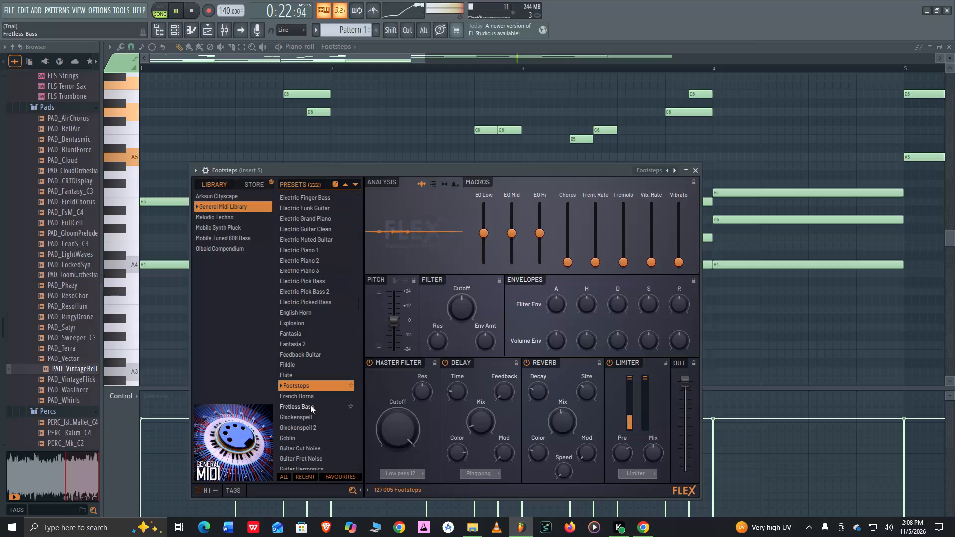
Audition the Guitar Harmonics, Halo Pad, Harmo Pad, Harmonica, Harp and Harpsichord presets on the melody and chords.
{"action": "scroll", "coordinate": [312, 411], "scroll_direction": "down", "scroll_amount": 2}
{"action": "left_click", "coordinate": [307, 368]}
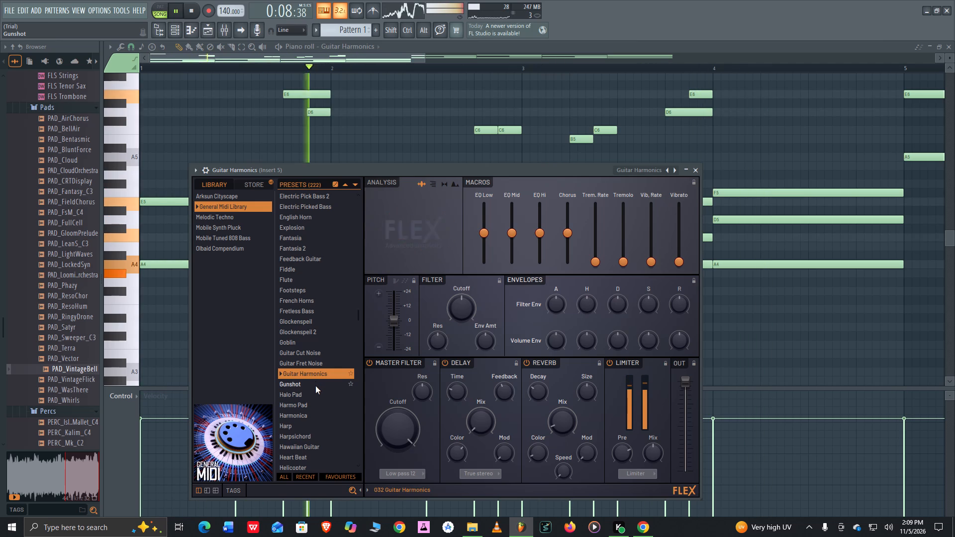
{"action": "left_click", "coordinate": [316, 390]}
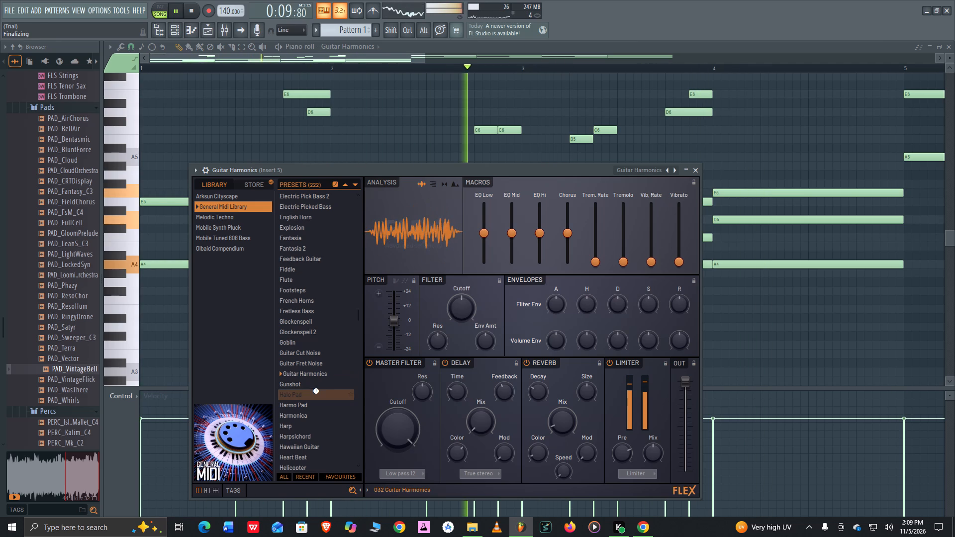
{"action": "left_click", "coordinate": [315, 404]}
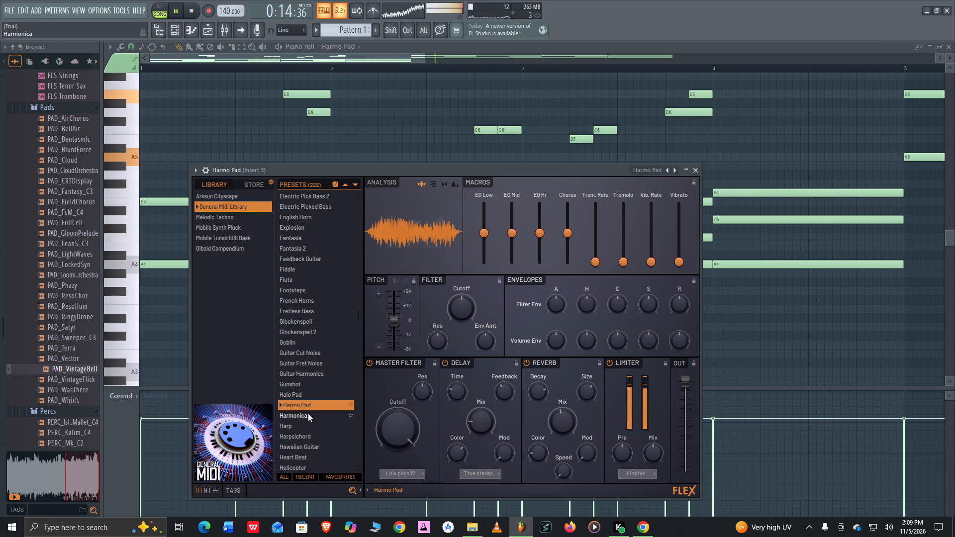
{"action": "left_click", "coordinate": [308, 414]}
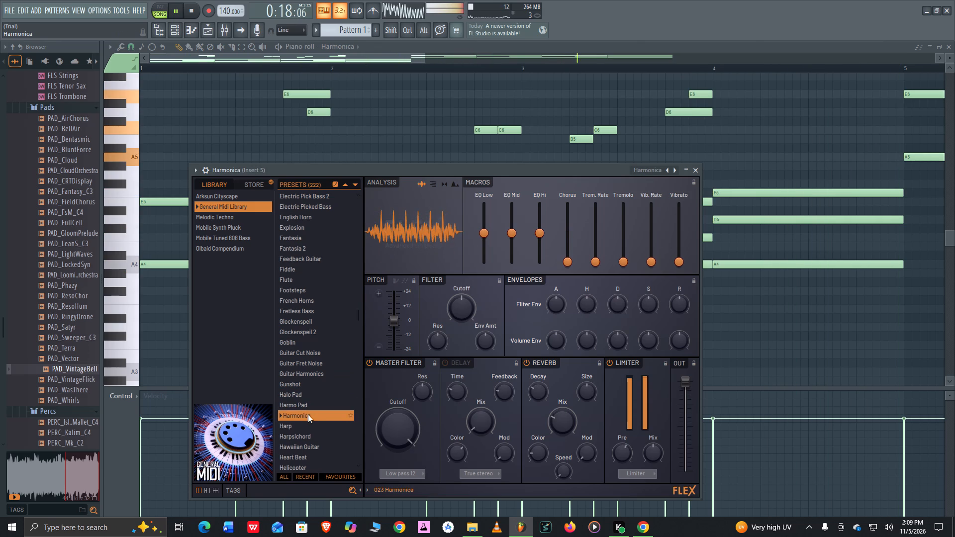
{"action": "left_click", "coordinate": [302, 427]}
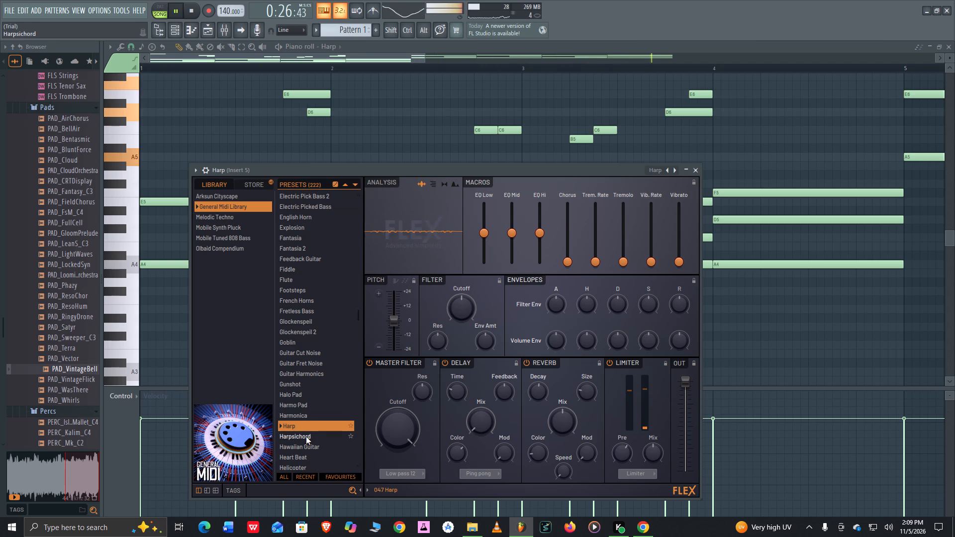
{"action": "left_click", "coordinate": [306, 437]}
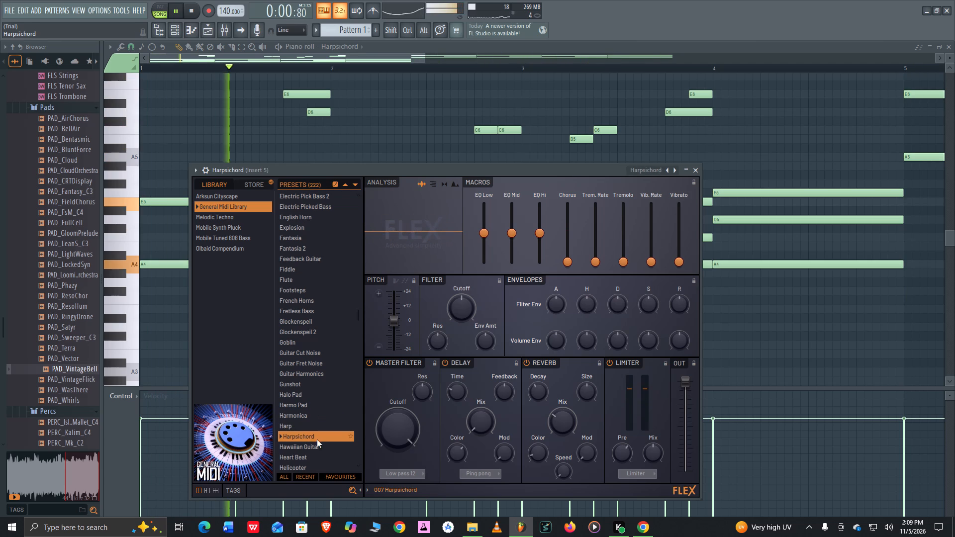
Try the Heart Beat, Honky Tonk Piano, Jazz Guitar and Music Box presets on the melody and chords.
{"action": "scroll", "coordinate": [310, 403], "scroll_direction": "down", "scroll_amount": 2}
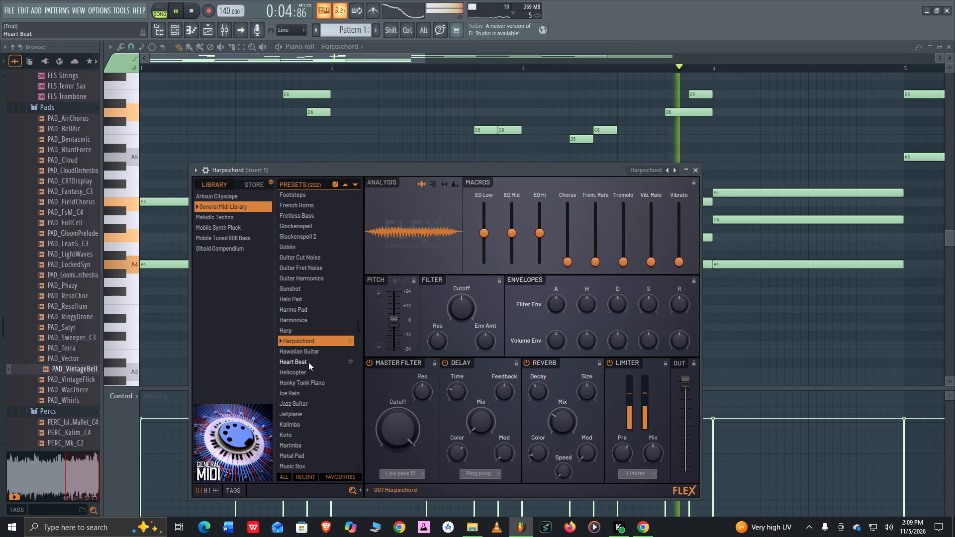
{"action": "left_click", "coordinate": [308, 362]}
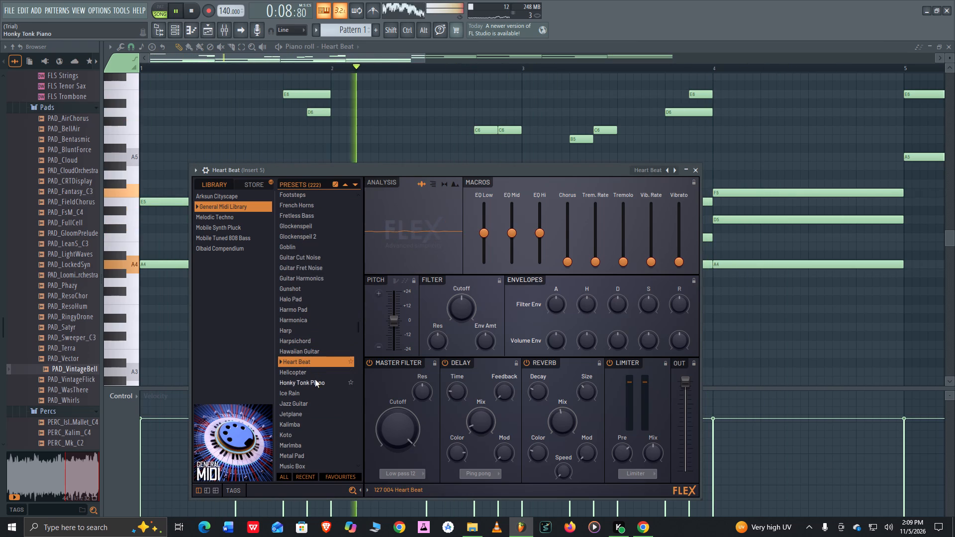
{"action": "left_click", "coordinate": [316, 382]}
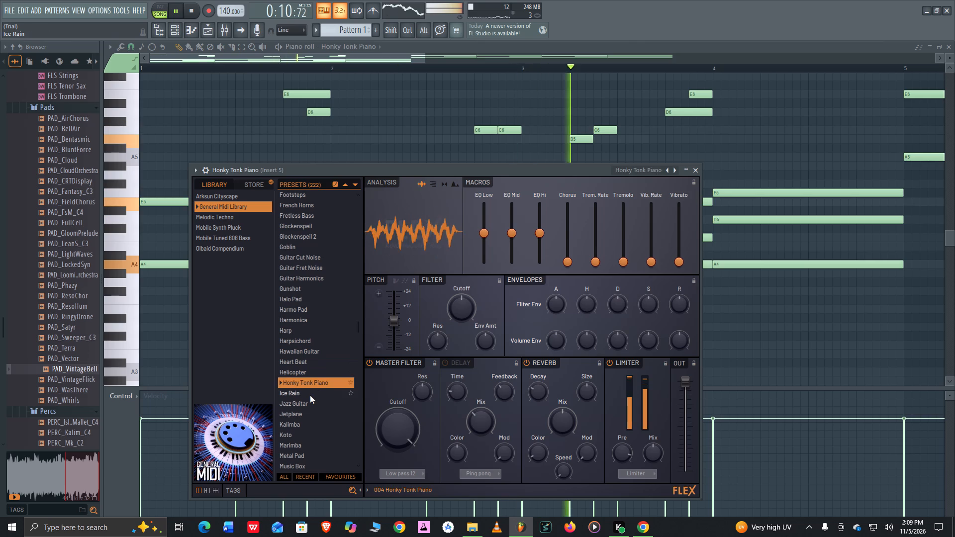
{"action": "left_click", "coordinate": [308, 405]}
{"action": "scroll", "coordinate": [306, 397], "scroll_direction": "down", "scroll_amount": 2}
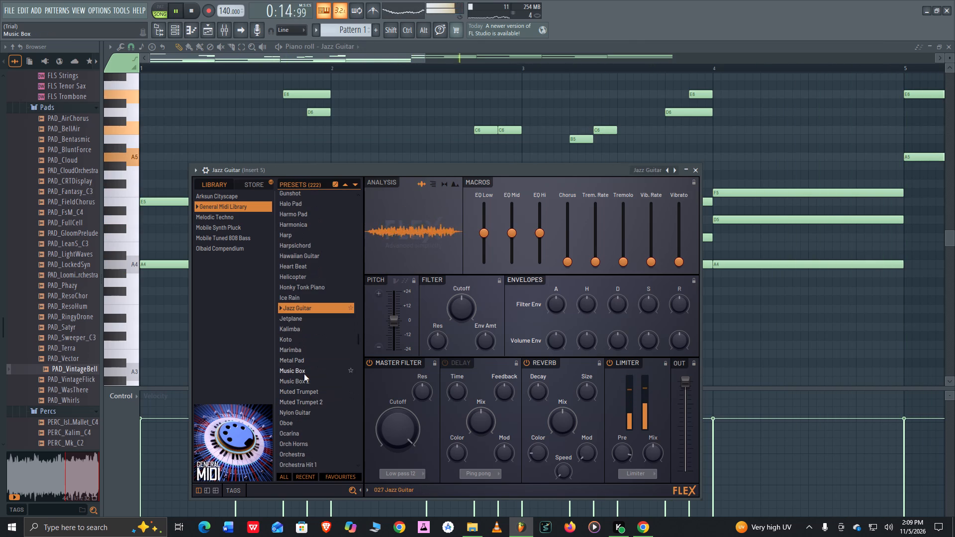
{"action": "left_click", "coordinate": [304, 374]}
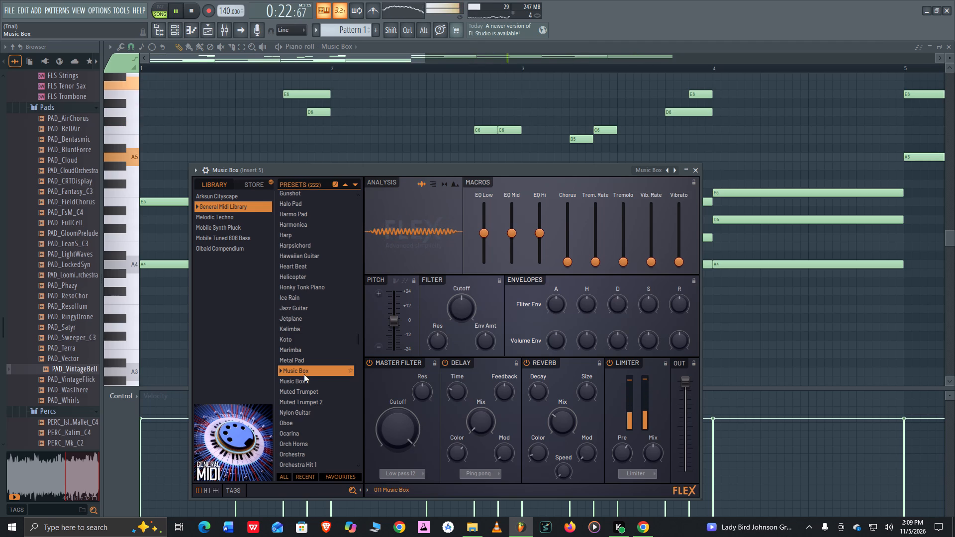
Compare the Pizzcato Strings and Polysynth presets on the channel and go back to Pizzcato Strings.
{"action": "scroll", "coordinate": [292, 419], "scroll_direction": "down", "scroll_amount": 4}
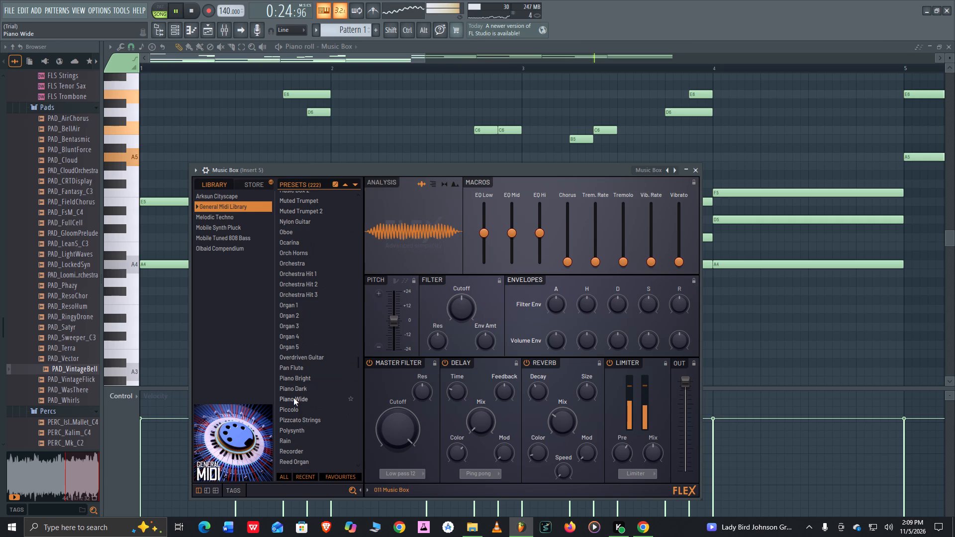
{"action": "left_click", "coordinate": [317, 419]}
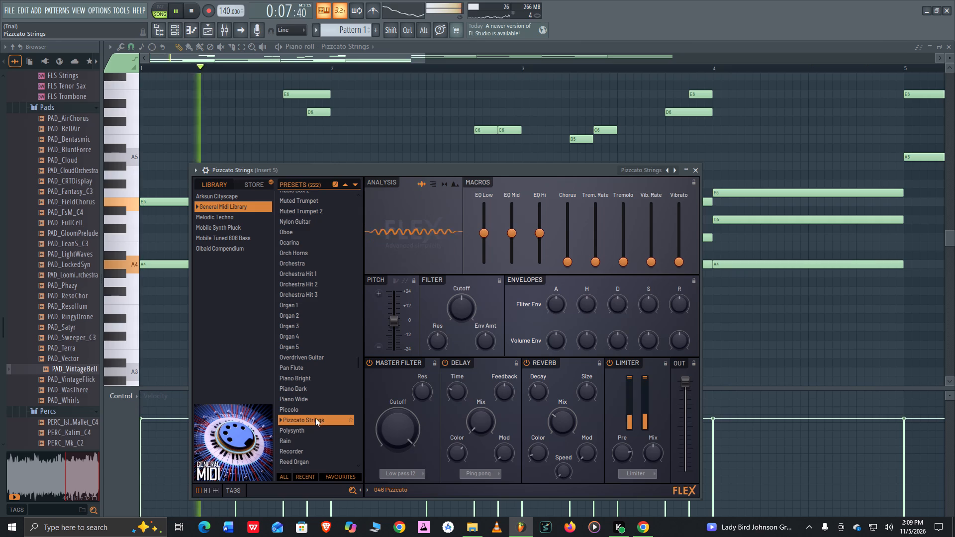
{"action": "scroll", "coordinate": [315, 421], "scroll_direction": "down", "scroll_amount": 2}
{"action": "left_click", "coordinate": [301, 337]}
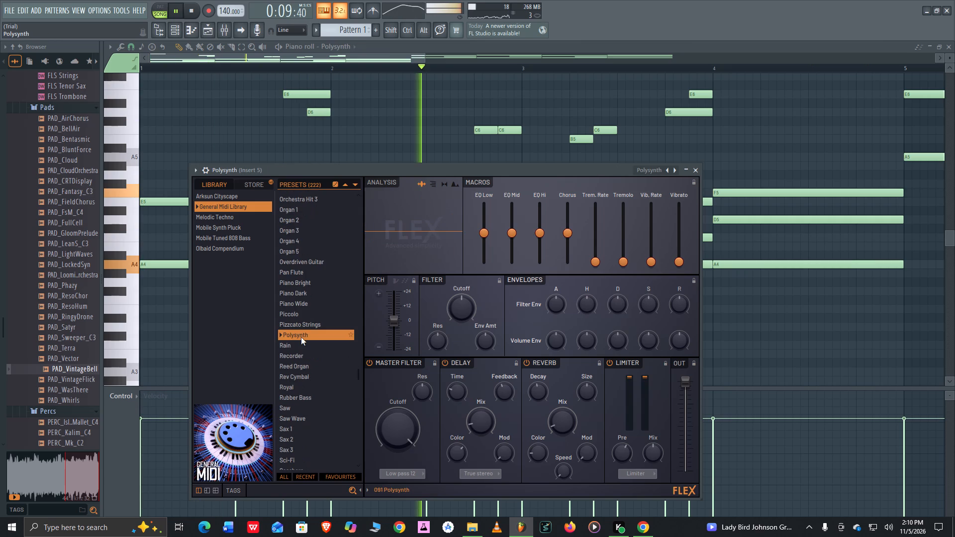
{"action": "left_click", "coordinate": [308, 325]}
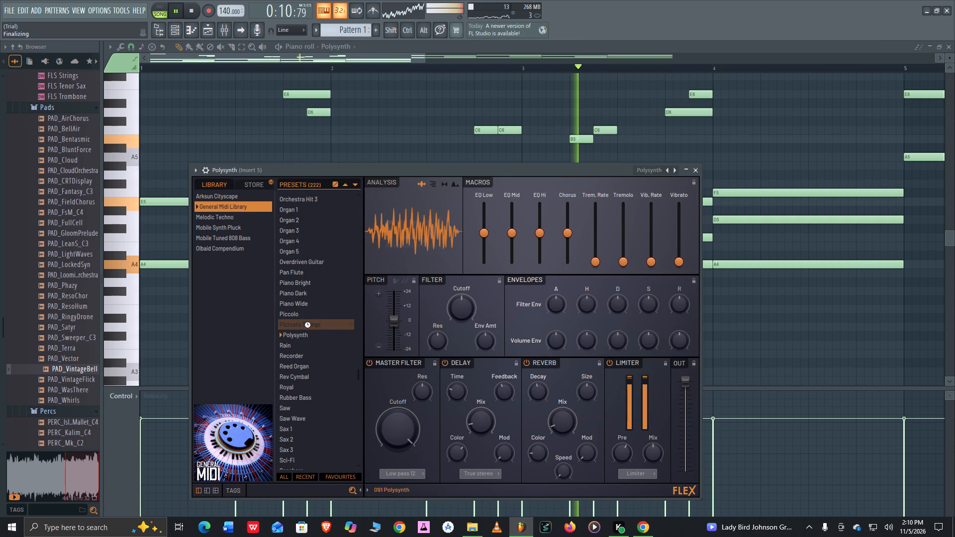
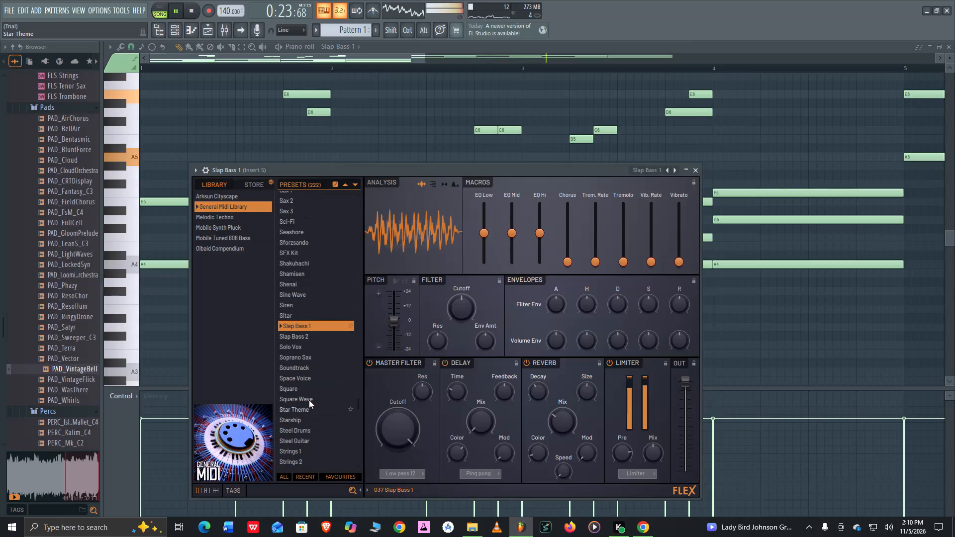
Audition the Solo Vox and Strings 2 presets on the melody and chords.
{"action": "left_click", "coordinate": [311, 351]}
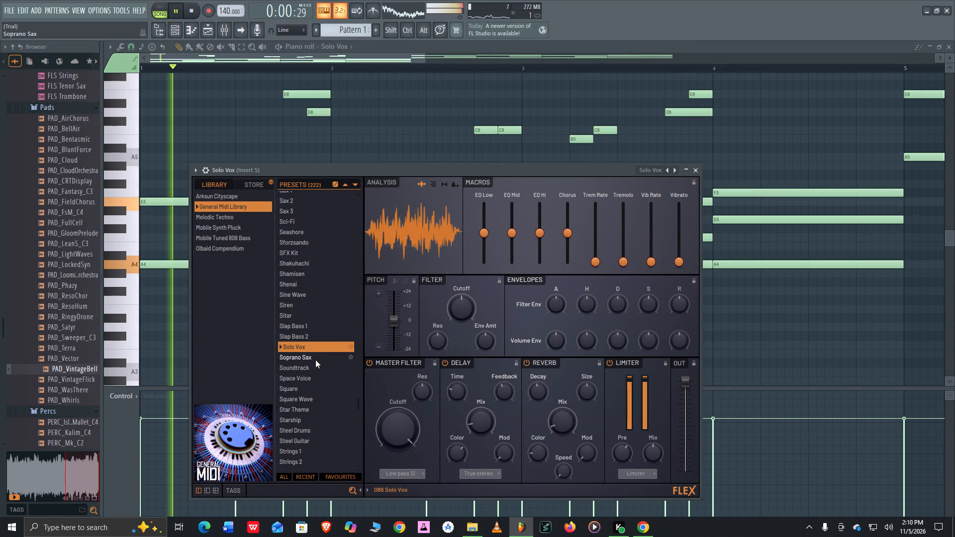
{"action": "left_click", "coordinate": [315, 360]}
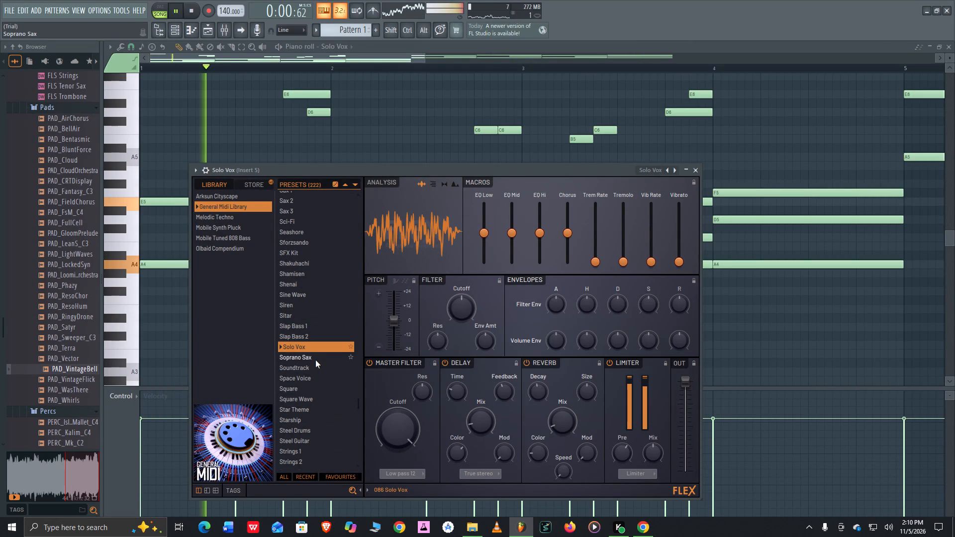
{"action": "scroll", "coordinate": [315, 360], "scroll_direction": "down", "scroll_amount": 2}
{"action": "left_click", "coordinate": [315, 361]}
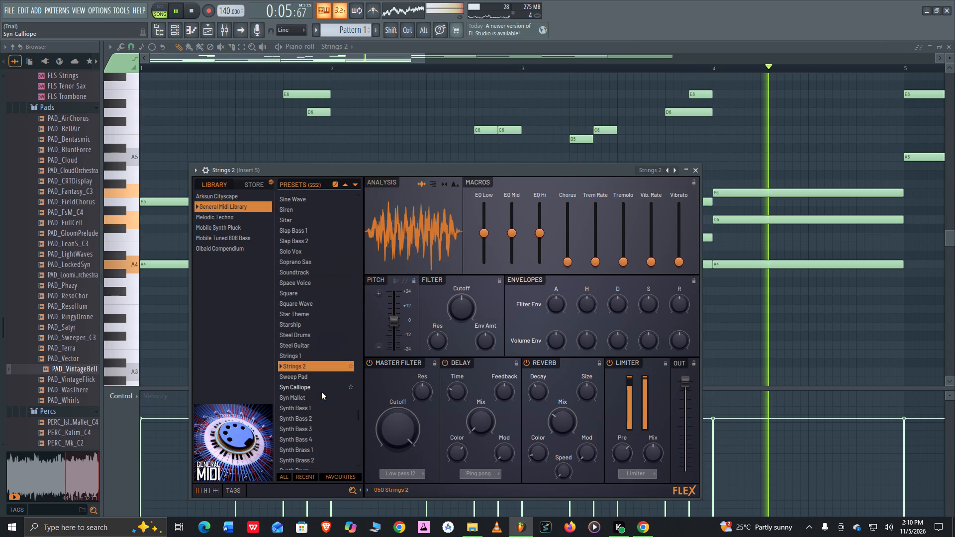
Lower the computer's speaker volume to 54.
{"action": "left_click", "coordinate": [884, 527]}
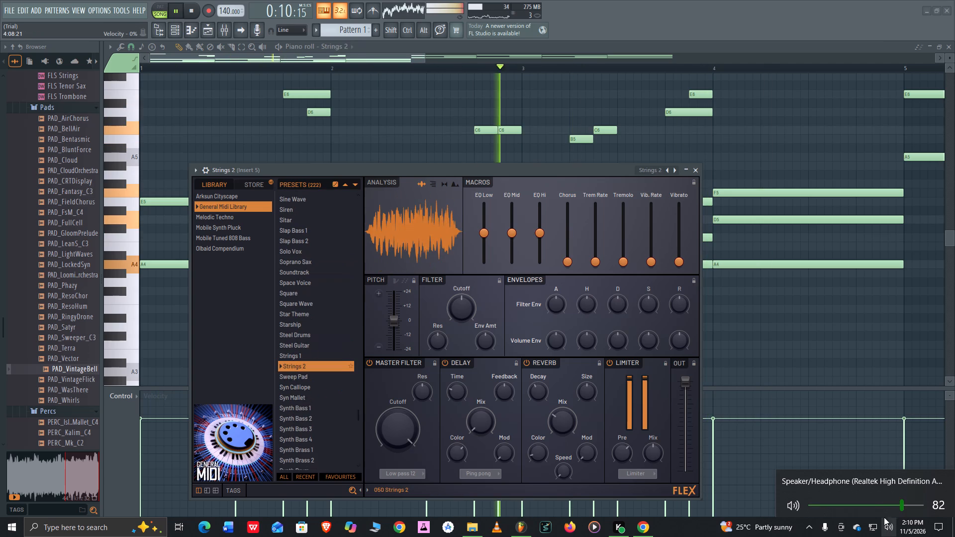
{"action": "scroll", "coordinate": [871, 505], "scroll_direction": "down", "scroll_amount": 10}
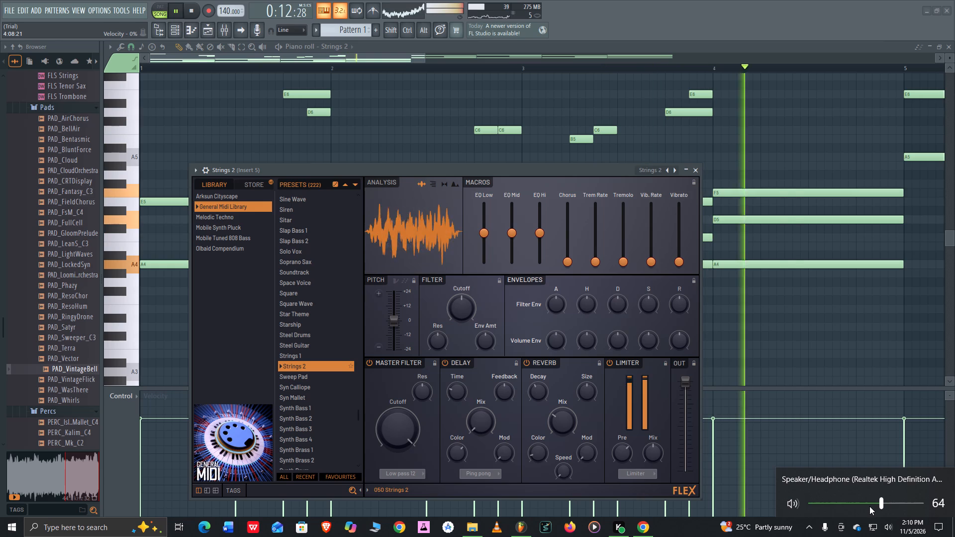
{"action": "scroll", "coordinate": [869, 506], "scroll_direction": "down", "scroll_amount": 2}
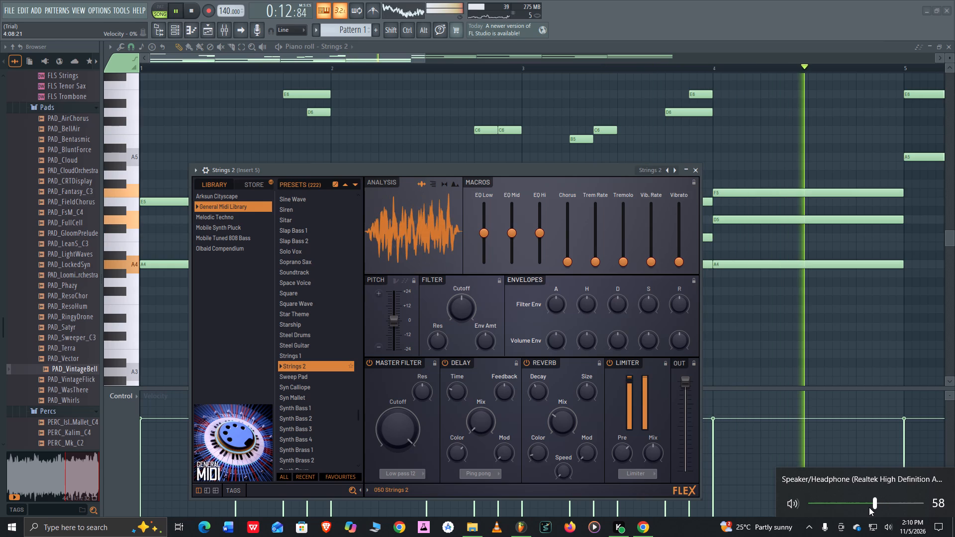
{"action": "scroll", "coordinate": [867, 507], "scroll_direction": "down", "scroll_amount": 2}
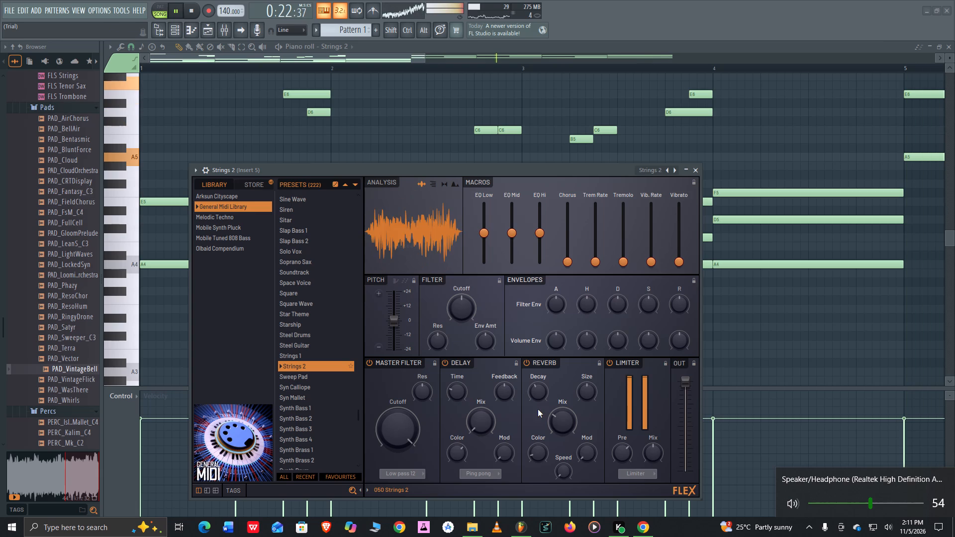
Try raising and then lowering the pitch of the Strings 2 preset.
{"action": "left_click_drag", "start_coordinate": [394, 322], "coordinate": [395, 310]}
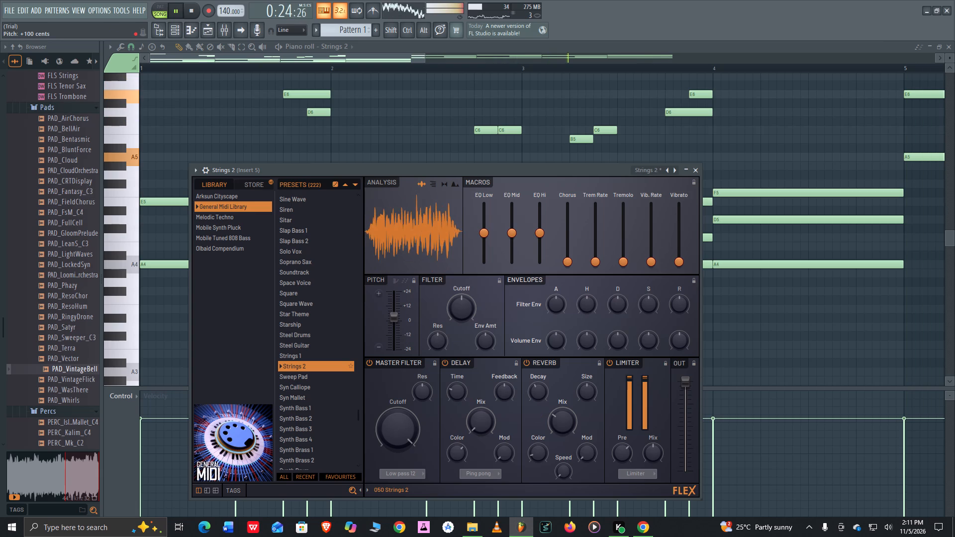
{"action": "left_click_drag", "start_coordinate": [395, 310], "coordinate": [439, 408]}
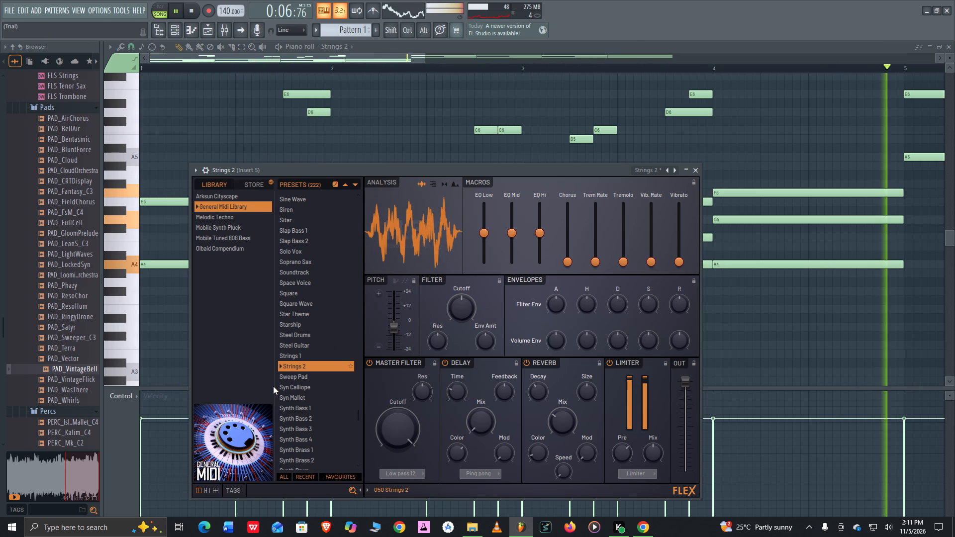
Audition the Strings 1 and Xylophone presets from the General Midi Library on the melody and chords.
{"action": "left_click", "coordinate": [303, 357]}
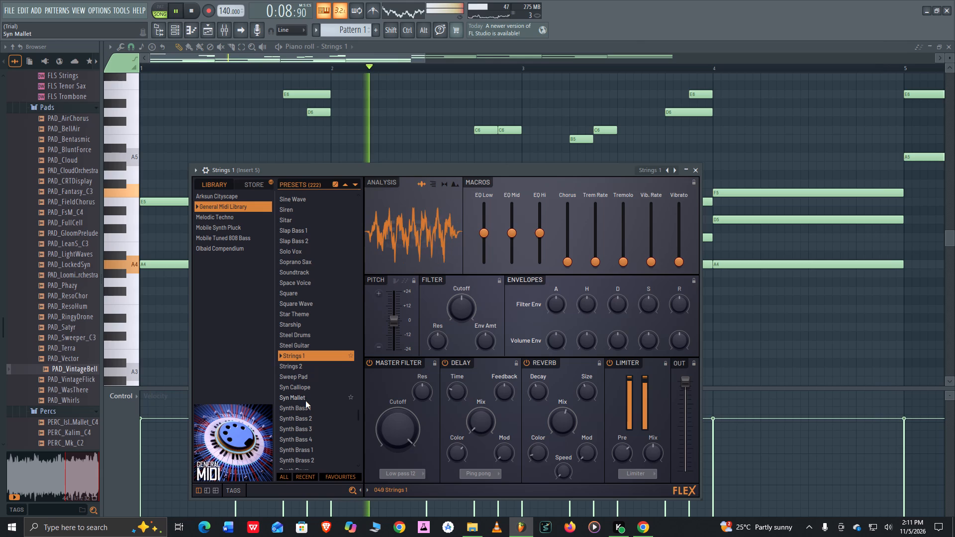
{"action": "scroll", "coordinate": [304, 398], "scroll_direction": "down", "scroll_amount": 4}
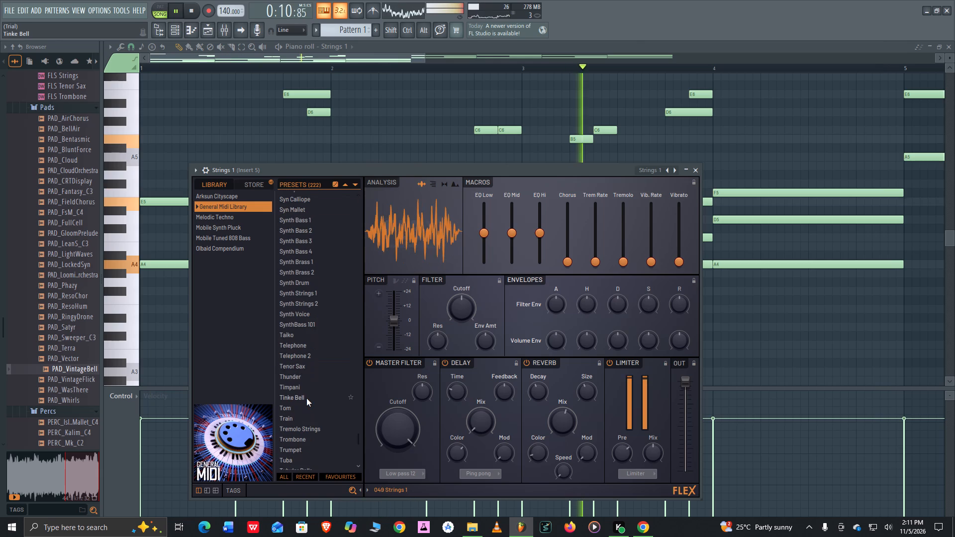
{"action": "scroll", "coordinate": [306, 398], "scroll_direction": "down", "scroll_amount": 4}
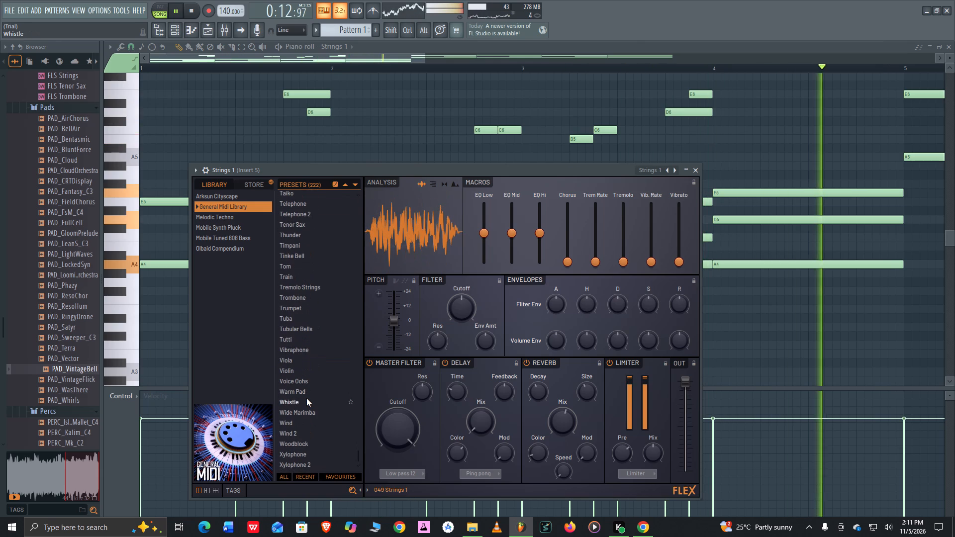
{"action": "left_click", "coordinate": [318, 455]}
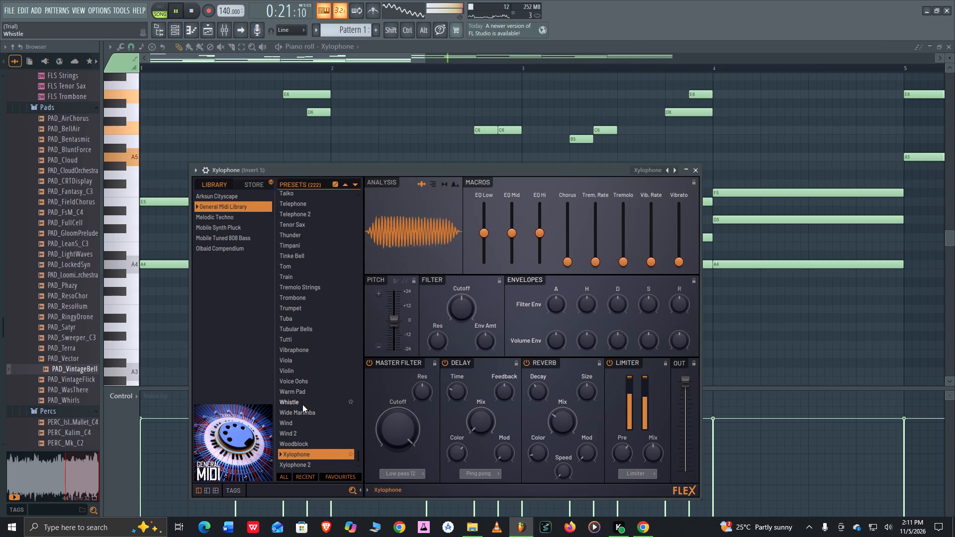
Load the 808 Bounced preset from the Mobile Tuned 808 Bass library and raise its pitch to about +12.
{"action": "left_click", "coordinate": [241, 236]}
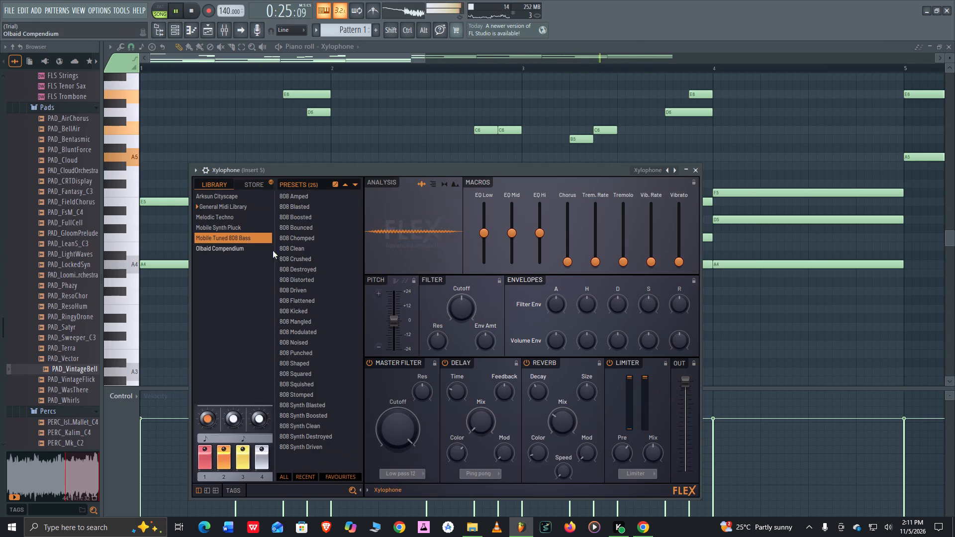
{"action": "left_click", "coordinate": [286, 231]}
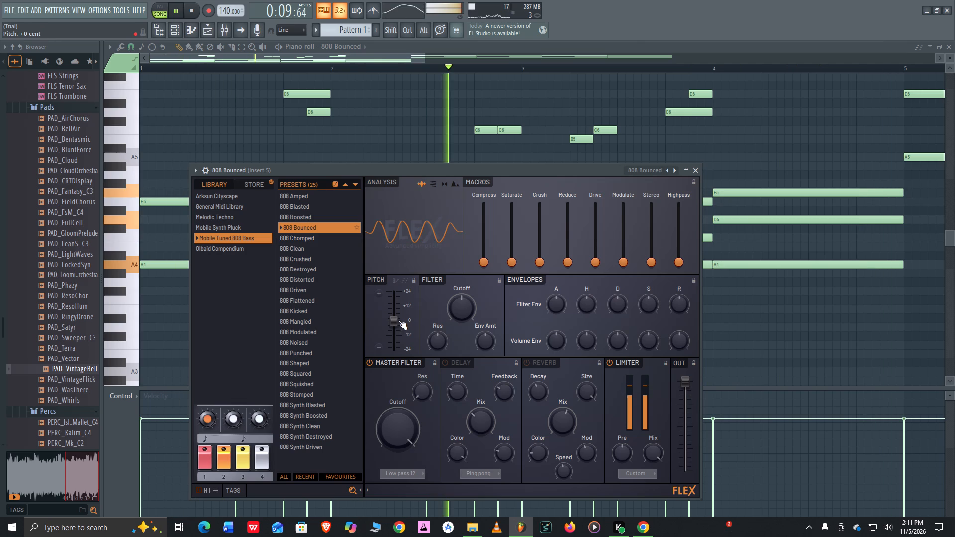
{"action": "left_click_drag", "start_coordinate": [398, 320], "coordinate": [389, 166]}
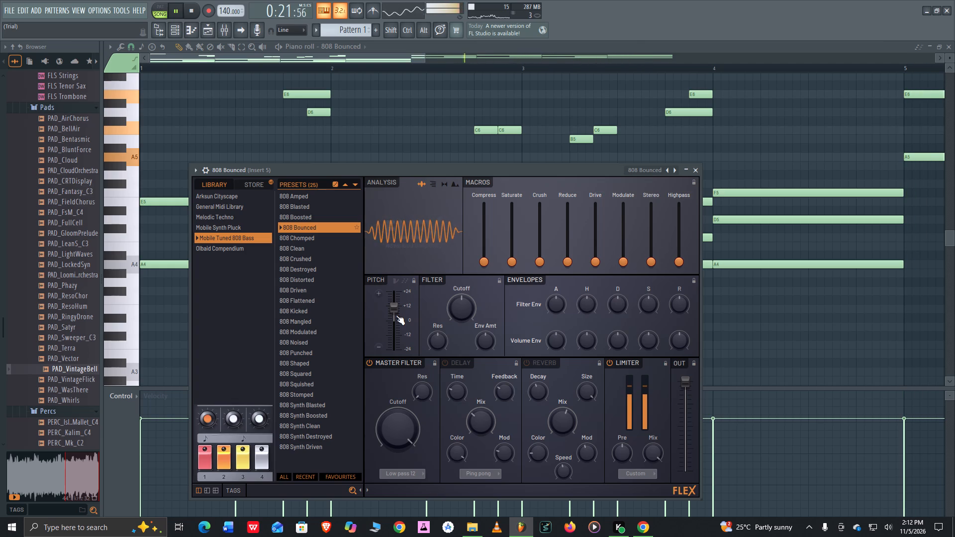
{"action": "left_click_drag", "start_coordinate": [396, 307], "coordinate": [397, 281]}
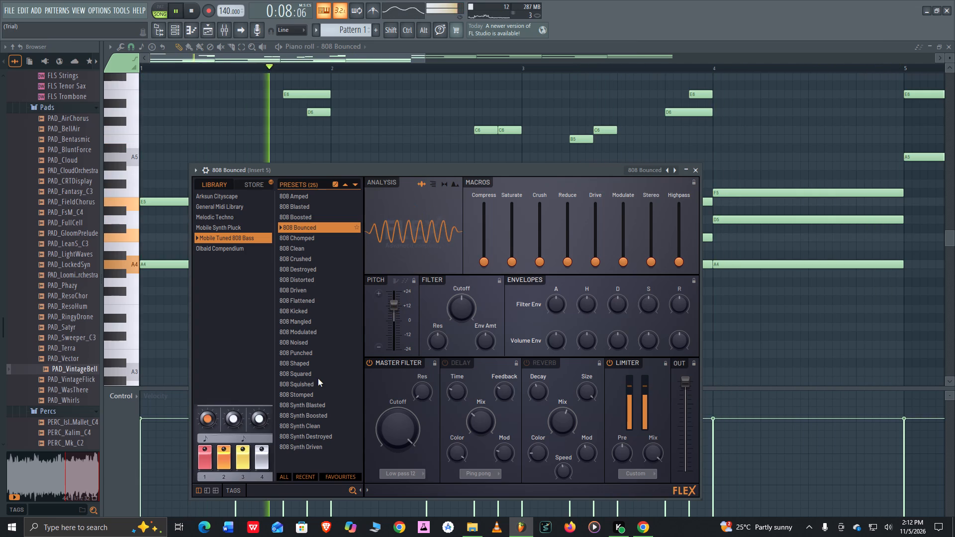
Look through the sample browser's strings, vocals, loops, risers and SFX folders for further sounds.
{"action": "scroll", "coordinate": [289, 392], "scroll_direction": "down", "scroll_amount": 2}
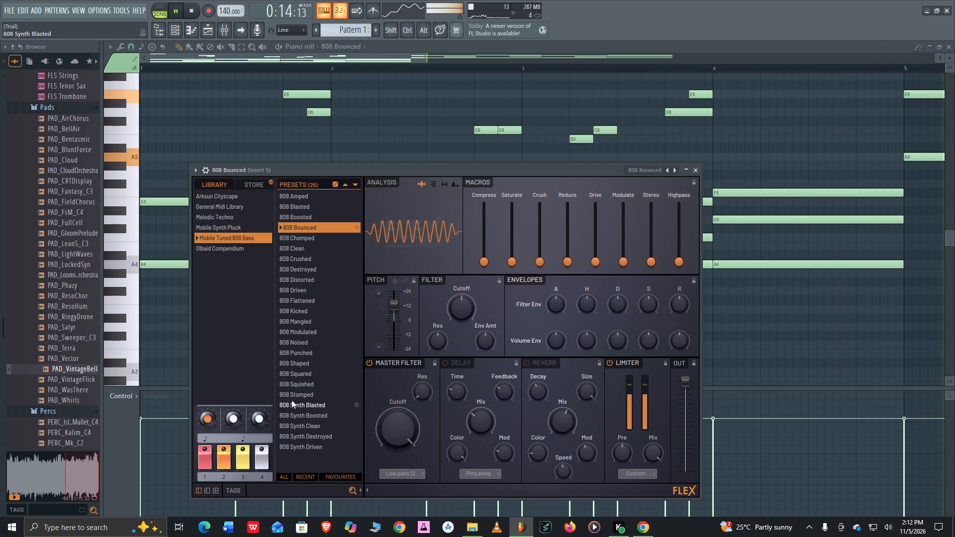
{"action": "scroll", "coordinate": [64, 332], "scroll_direction": "down", "scroll_amount": 8}
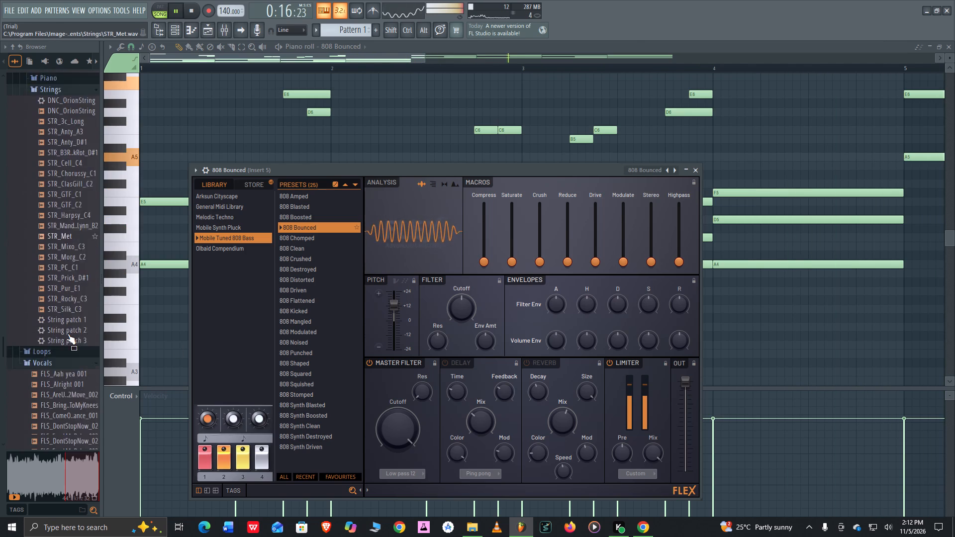
{"action": "scroll", "coordinate": [68, 335], "scroll_direction": "down", "scroll_amount": 7}
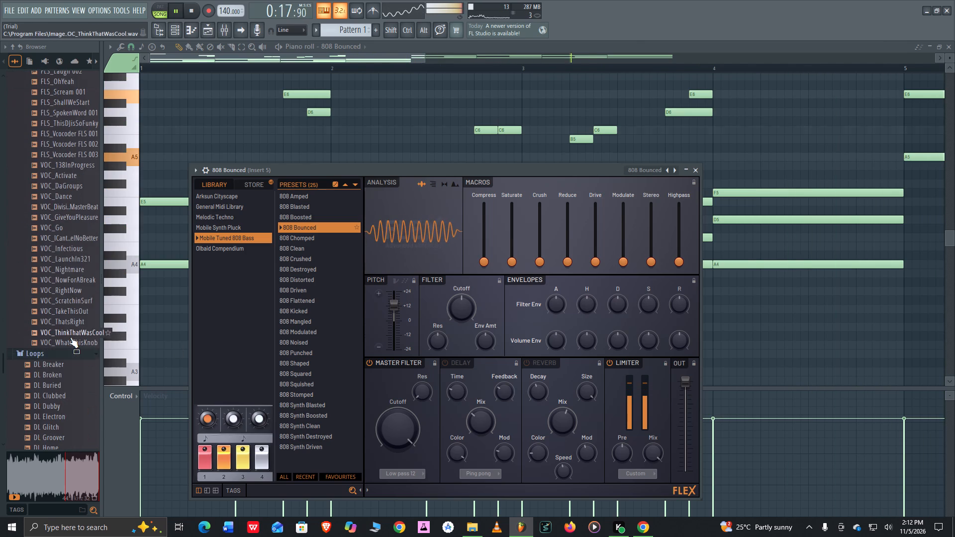
{"action": "scroll", "coordinate": [70, 337], "scroll_direction": "down", "scroll_amount": 5}
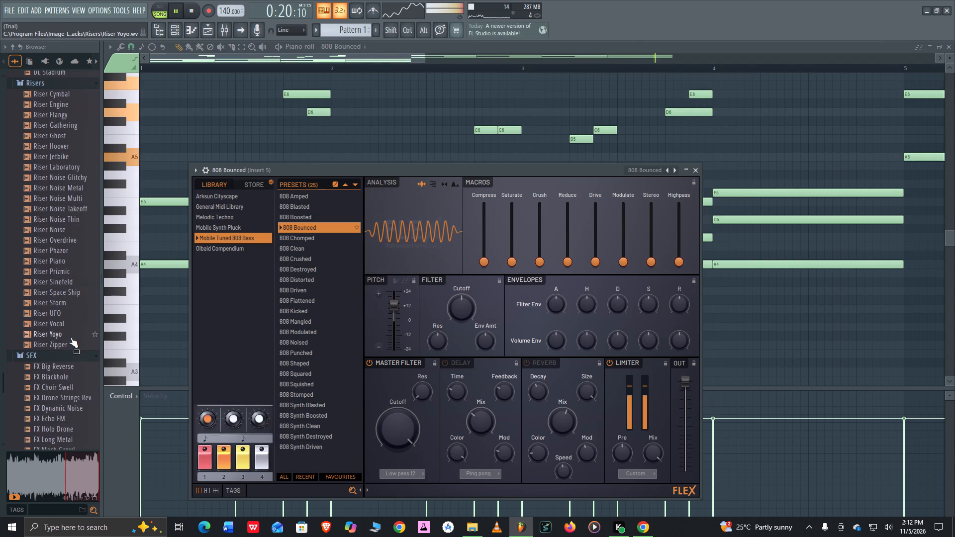
{"action": "scroll", "coordinate": [70, 337], "scroll_direction": "down", "scroll_amount": 2}
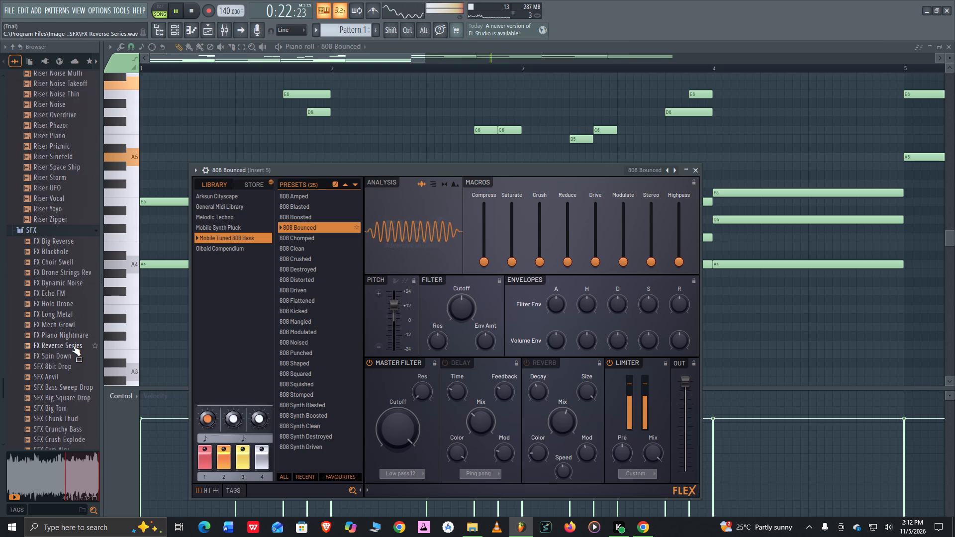
{"action": "scroll", "coordinate": [73, 345], "scroll_direction": "down", "scroll_amount": 5}
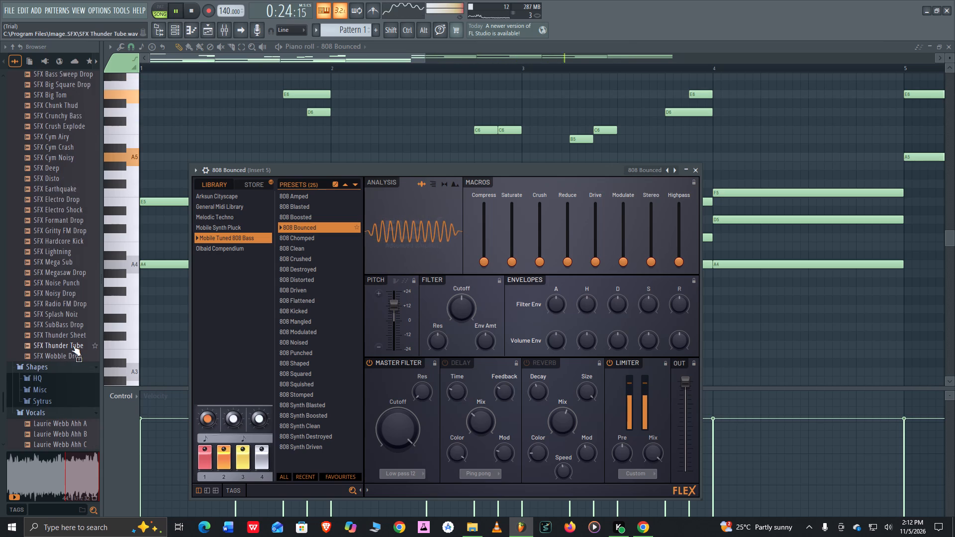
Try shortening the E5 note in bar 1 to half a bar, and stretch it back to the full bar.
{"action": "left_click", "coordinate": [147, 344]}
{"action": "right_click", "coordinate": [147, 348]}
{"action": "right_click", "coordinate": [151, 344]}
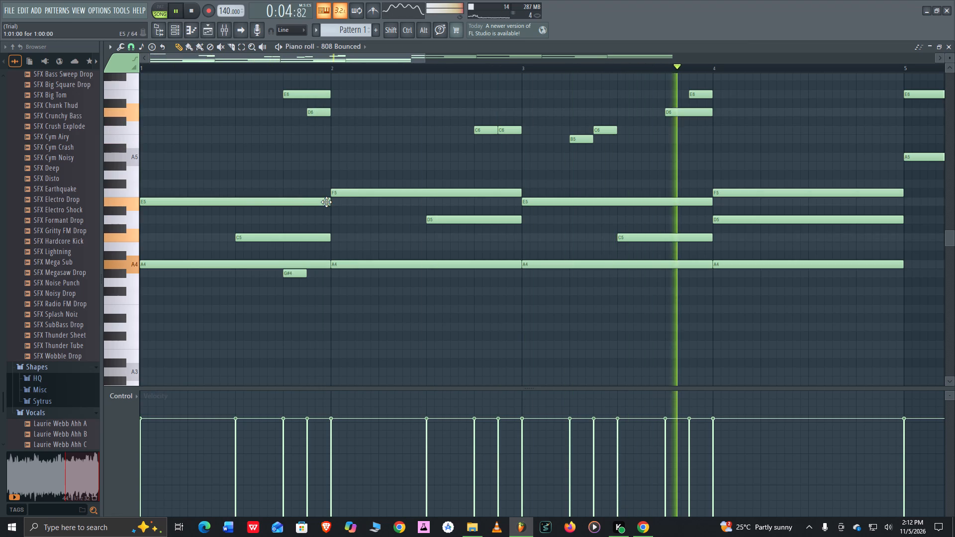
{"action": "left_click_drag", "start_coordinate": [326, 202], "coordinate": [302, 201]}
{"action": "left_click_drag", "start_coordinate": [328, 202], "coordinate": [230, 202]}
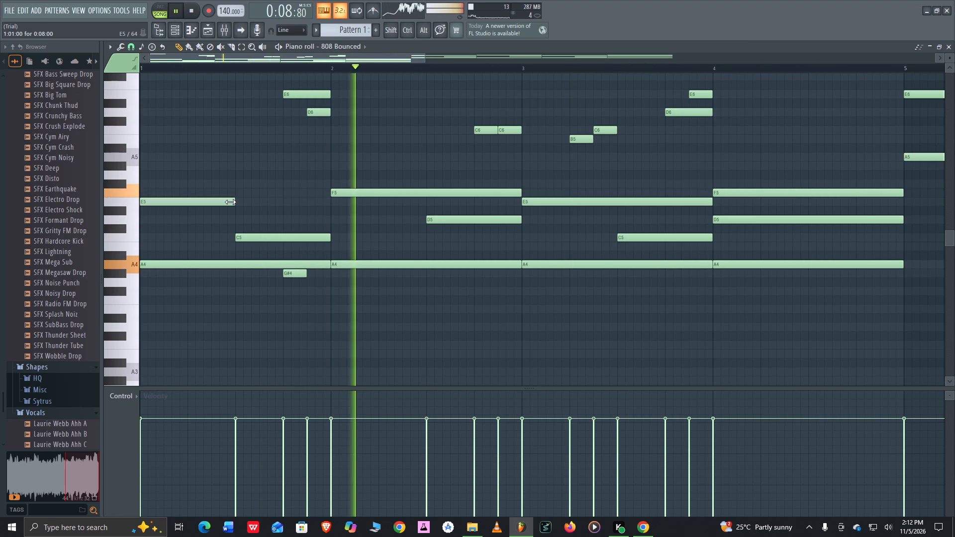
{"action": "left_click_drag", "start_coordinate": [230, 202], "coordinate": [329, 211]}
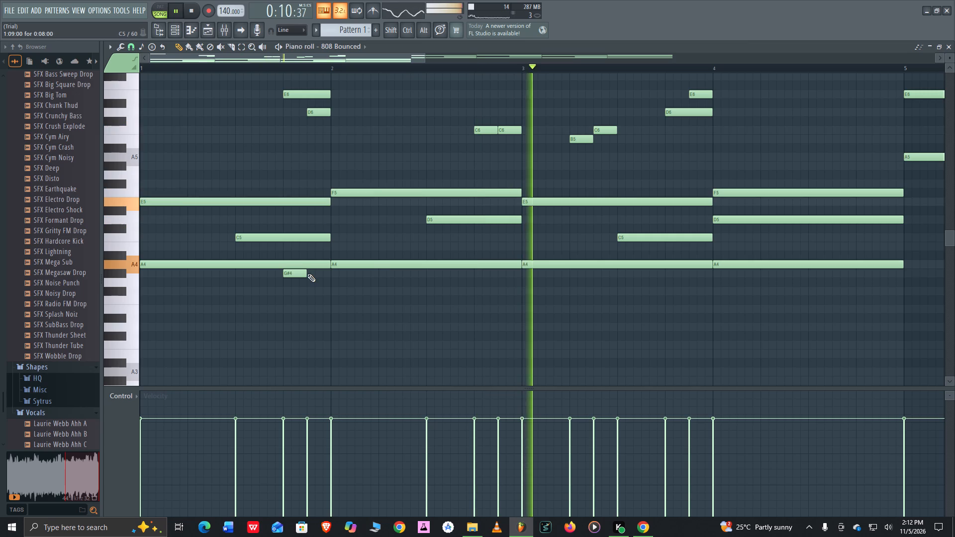
Delete the short G#4 note below the A4 note in bar 1 and pause playback.
{"action": "right_click", "coordinate": [300, 274]}
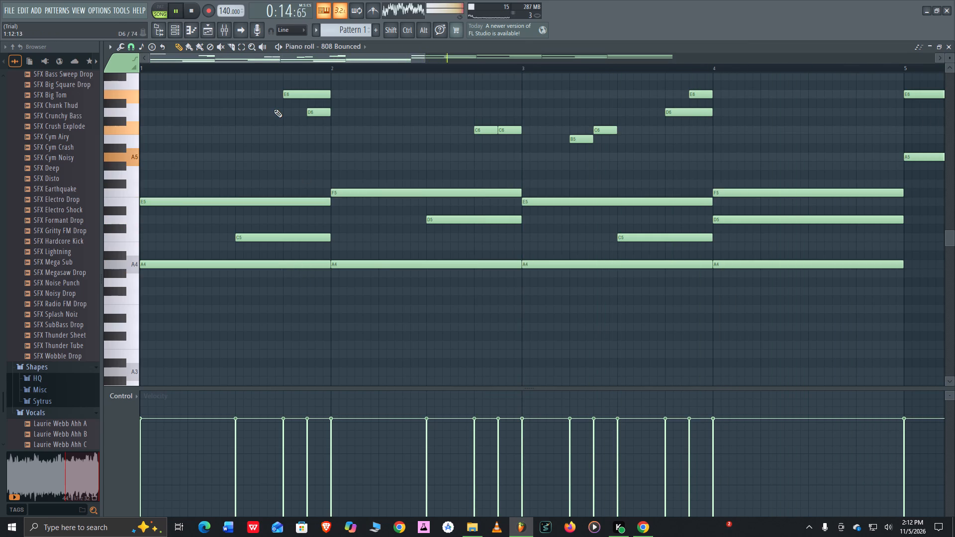
{"action": "left_click", "coordinate": [175, 16]}
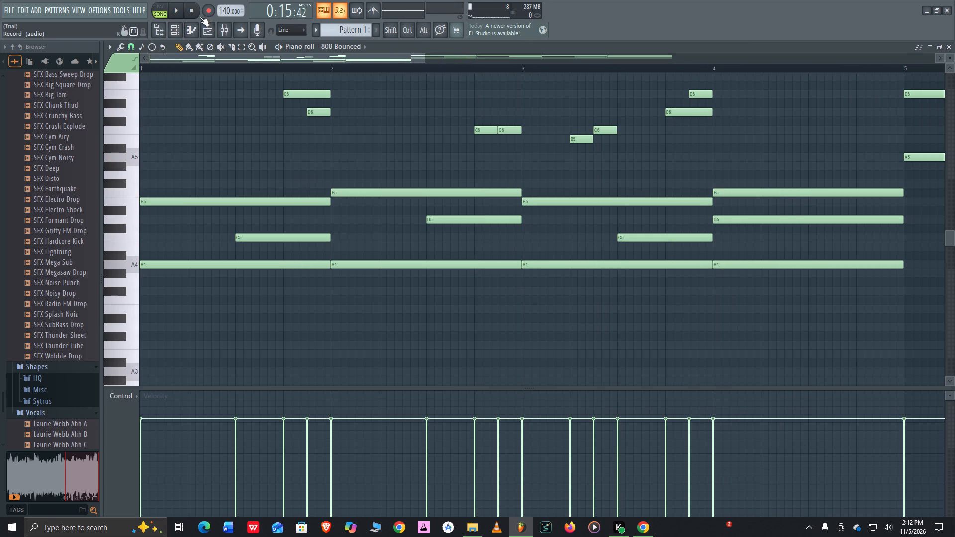
Open the playlist and channel rack and create a new pattern named Pattern 2.
{"action": "left_click", "coordinate": [209, 28]}
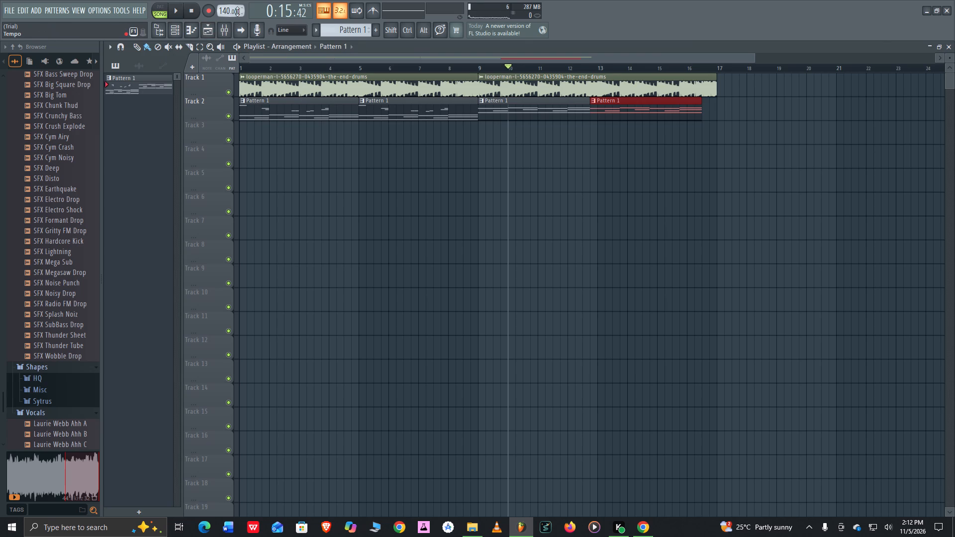
{"action": "left_click", "coordinate": [180, 29]}
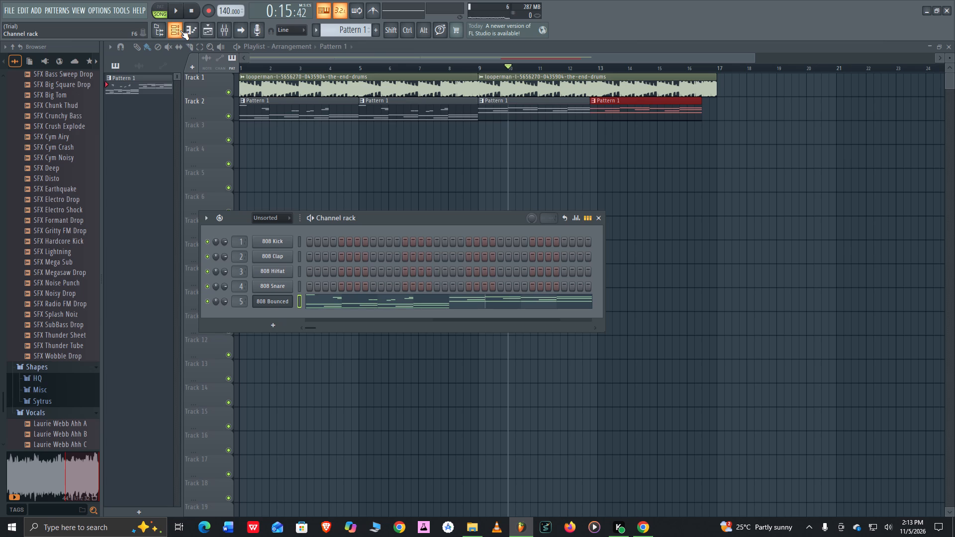
{"action": "left_click", "coordinate": [378, 33]}
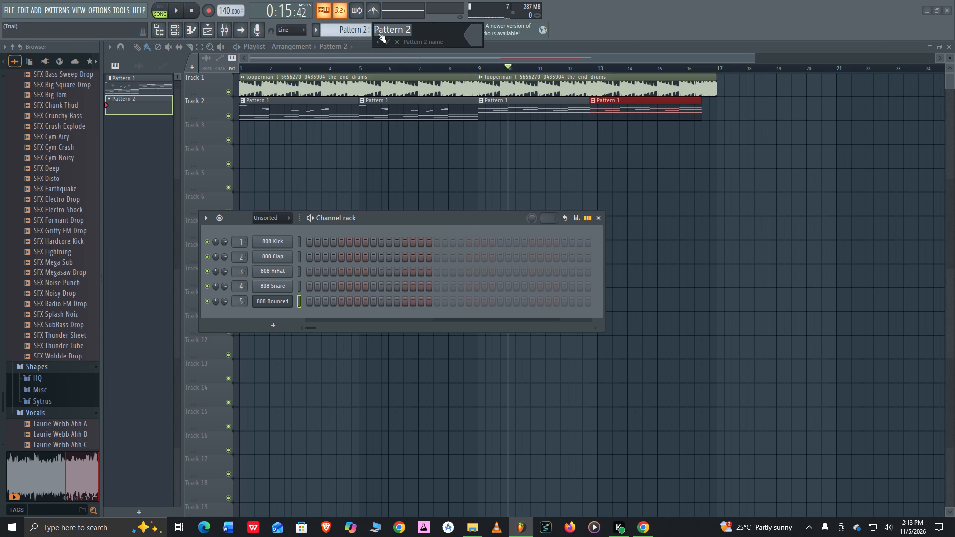
{"action": "left_click", "coordinate": [385, 40]}
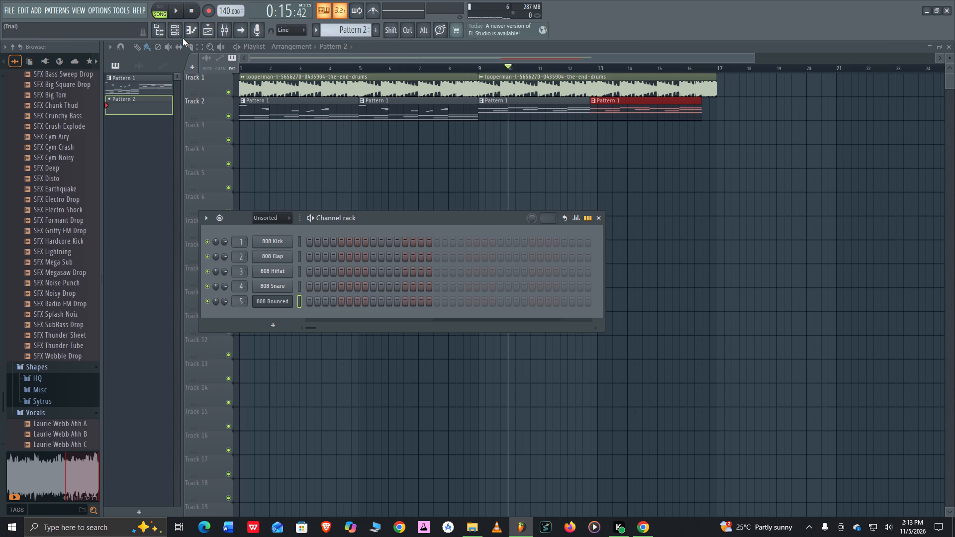
Preview the SFX Splash Noiz, SFX SubBass Drop and SFX Thunder Tube samples and a vocal sample.
{"action": "left_click", "coordinate": [64, 317]}
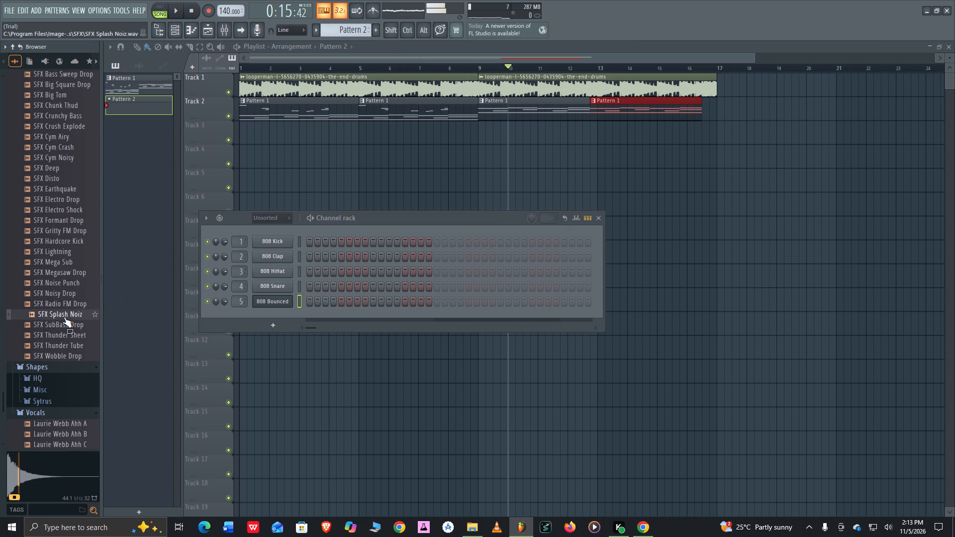
{"action": "left_click", "coordinate": [64, 326]}
{"action": "left_click", "coordinate": [68, 343]}
{"action": "left_click", "coordinate": [74, 351]}
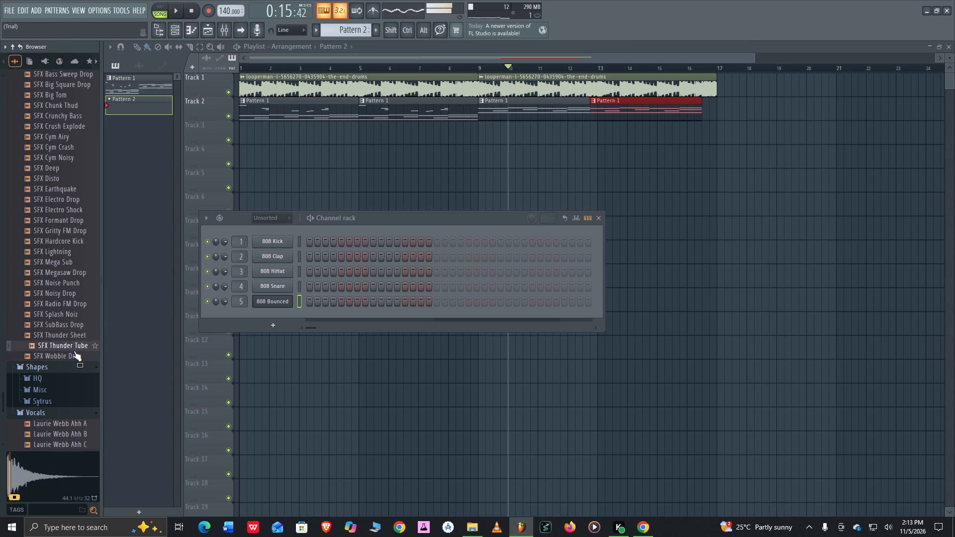
{"action": "scroll", "coordinate": [76, 350], "scroll_direction": "down", "scroll_amount": 3}
{"action": "left_click", "coordinate": [73, 349]}
{"action": "scroll", "coordinate": [75, 341], "scroll_direction": "down", "scroll_amount": 5}
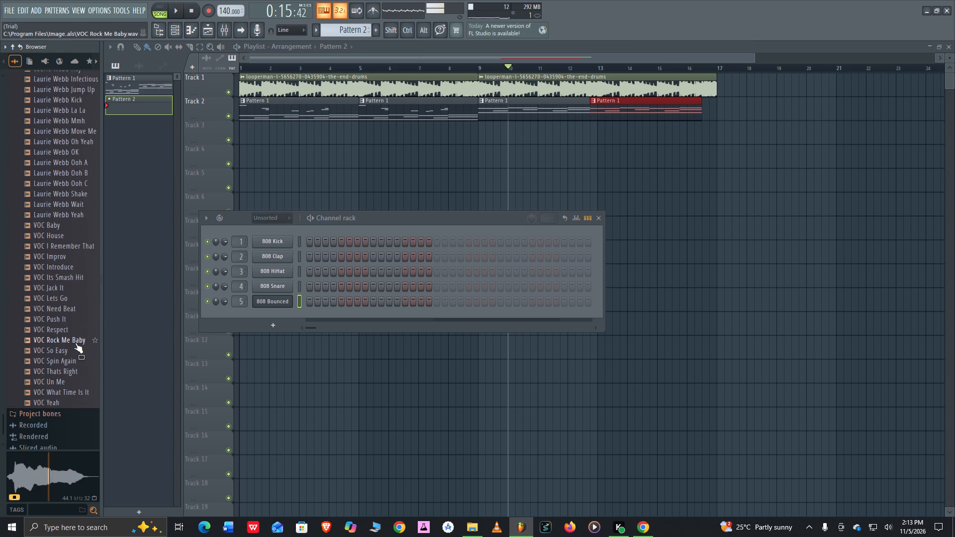
Switch to Google Chrome.
{"action": "left_click", "coordinate": [649, 529]}
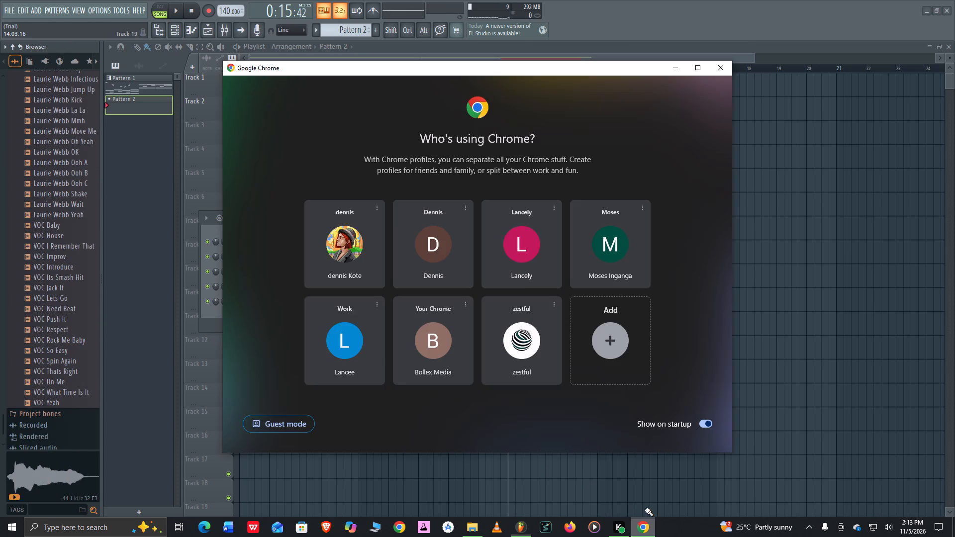
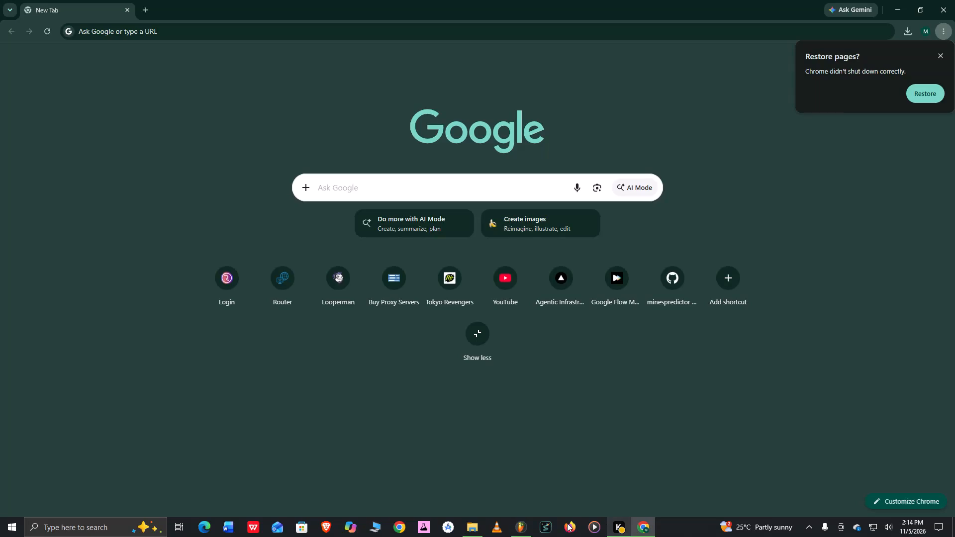
Switch back to FL Studio and start song playback.
{"action": "left_click", "coordinate": [523, 526]}
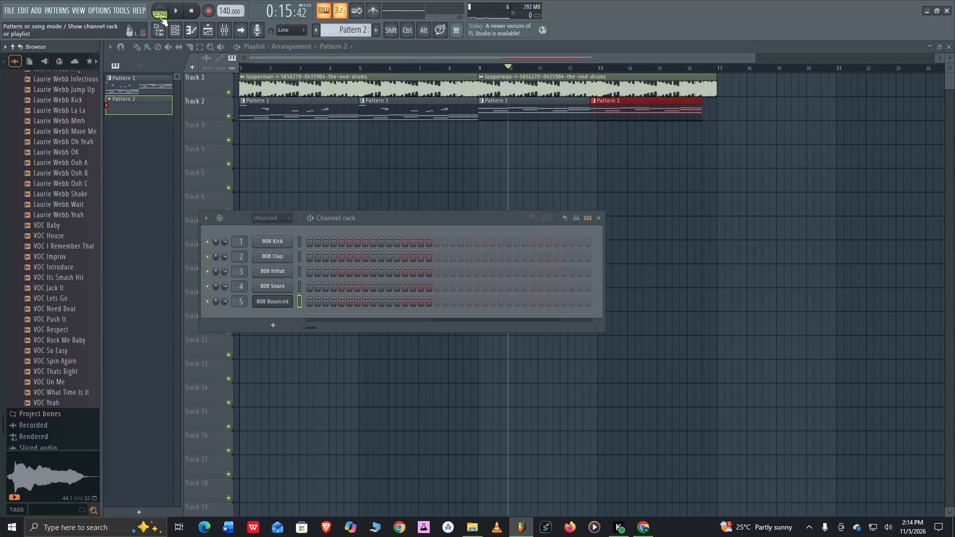
{"action": "left_click", "coordinate": [174, 12]}
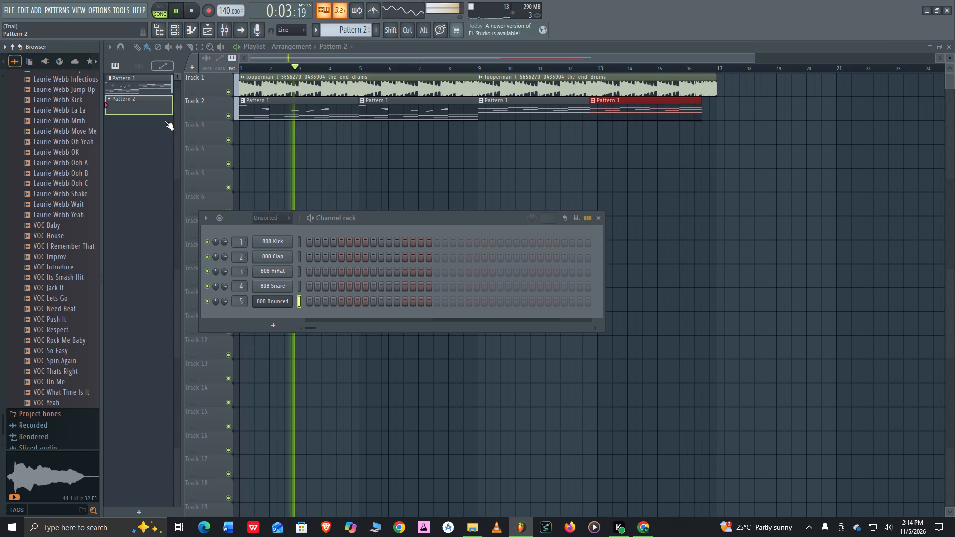
Preview vocal samples against the playing song, including VOC Push It, VOC Spin Again, VOC Yeah, VOC Respect and VOC Need Beat.
{"action": "scroll", "coordinate": [53, 334], "scroll_direction": "down", "scroll_amount": 3}
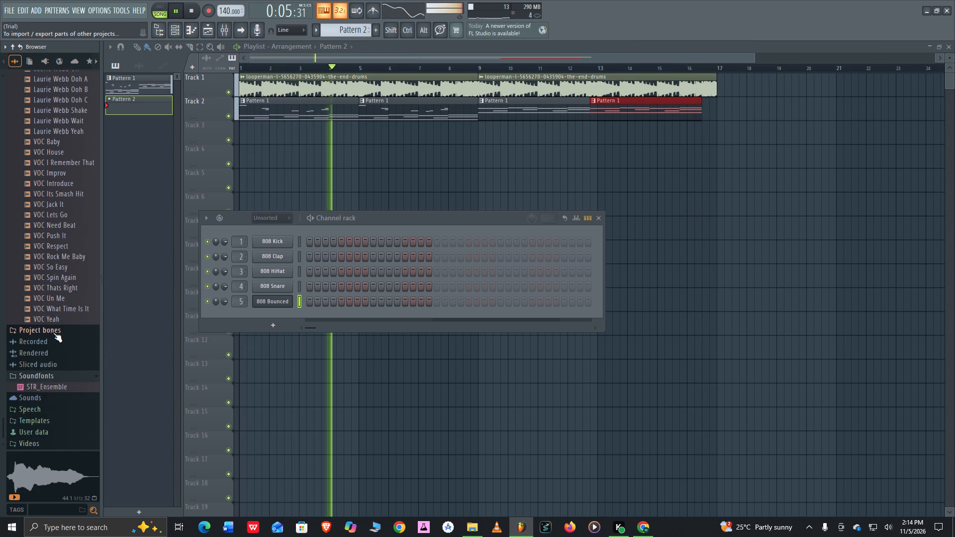
{"action": "left_click", "coordinate": [52, 232]}
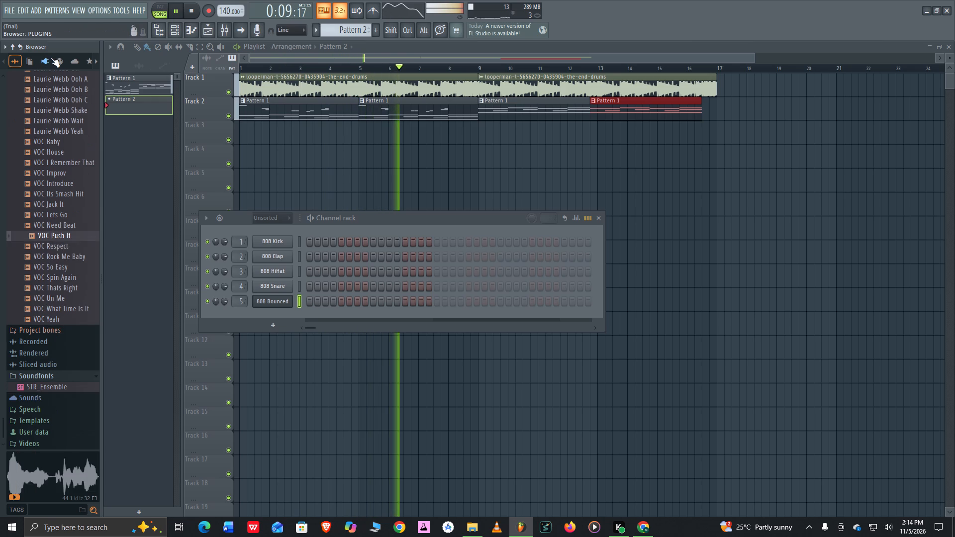
{"action": "left_click", "coordinate": [47, 256]}
{"action": "left_click", "coordinate": [56, 274]}
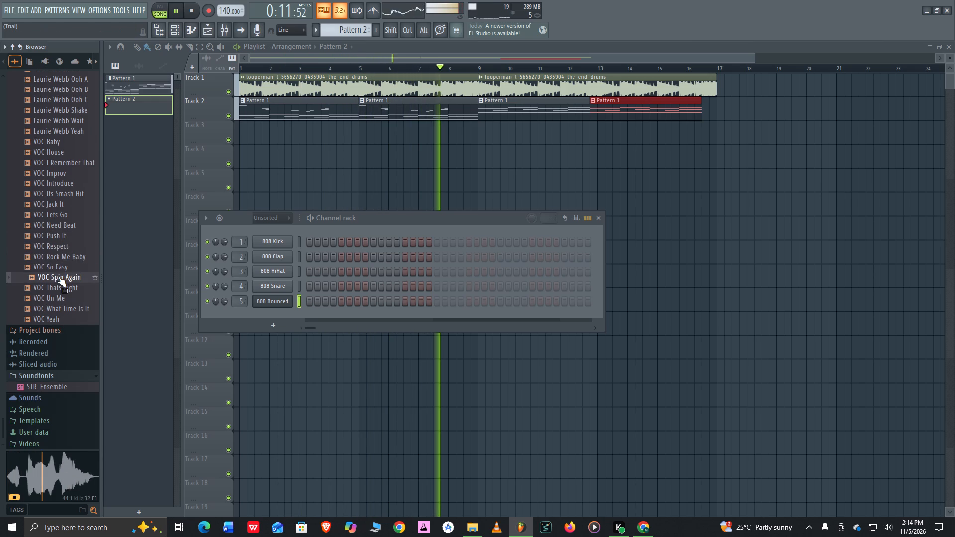
{"action": "left_click", "coordinate": [73, 314]}
{"action": "left_click", "coordinate": [71, 315]}
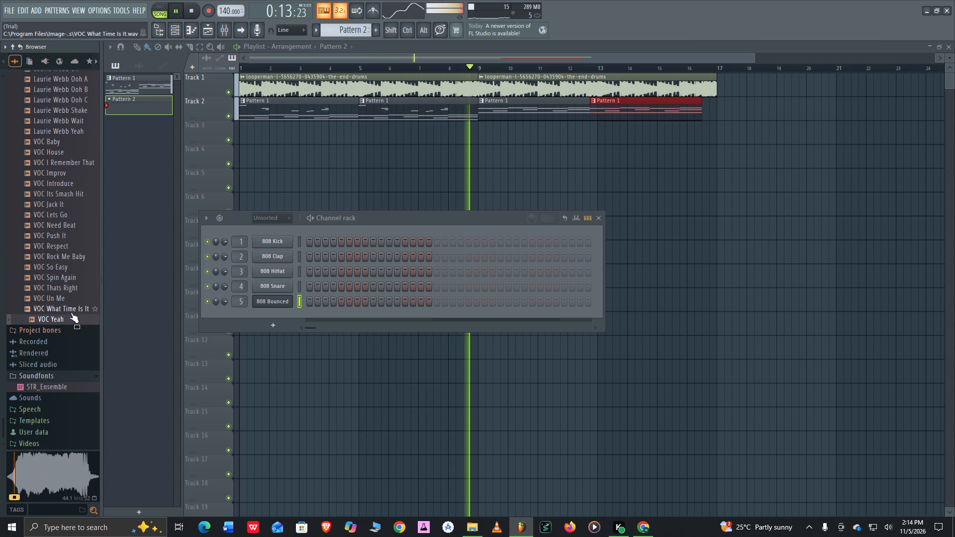
{"action": "left_click", "coordinate": [41, 250]}
{"action": "left_click", "coordinate": [47, 227]}
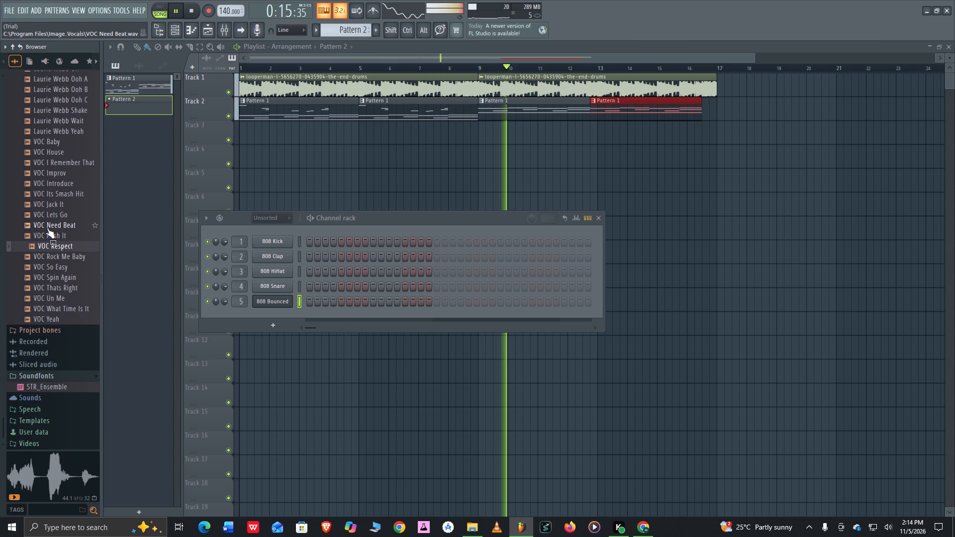
Load the installed VST3 instrument Darksichord 3 Lite as a new channel and enter its main interface from the start screen.
{"action": "scroll", "coordinate": [47, 219], "scroll_direction": "up", "scroll_amount": 3}
{"action": "left_click", "coordinate": [45, 61]}
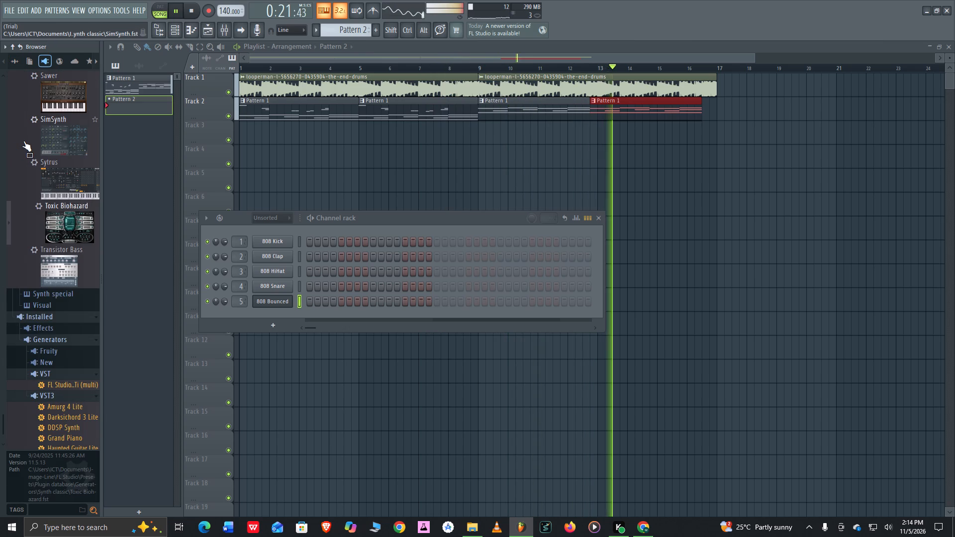
{"action": "scroll", "coordinate": [31, 290], "scroll_direction": "down", "scroll_amount": 4}
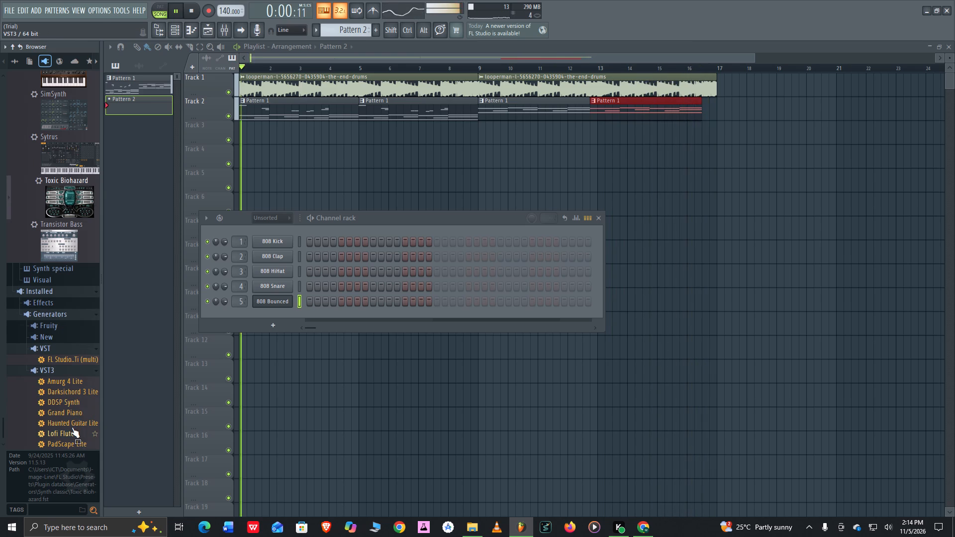
{"action": "left_click", "coordinate": [77, 390]}
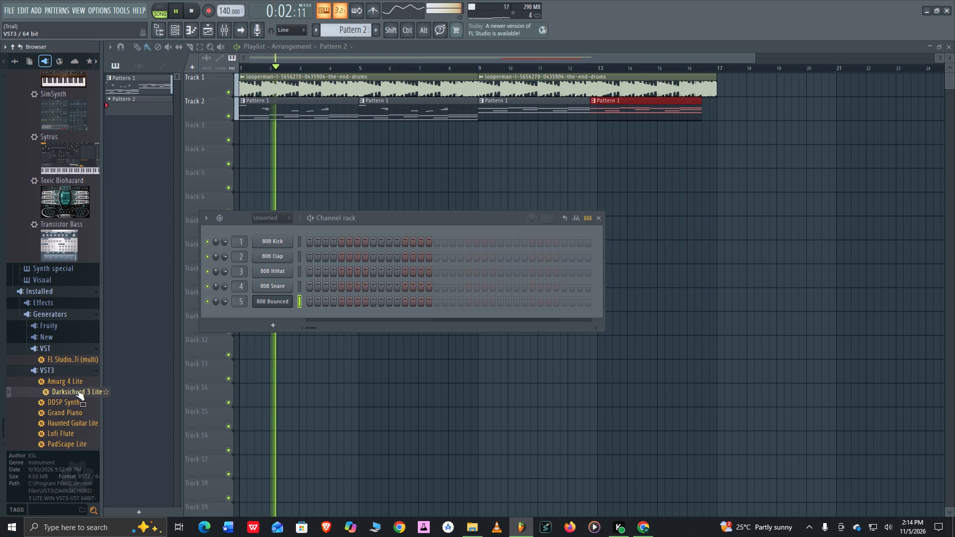
{"action": "left_click_drag", "start_coordinate": [77, 390], "coordinate": [260, 315]}
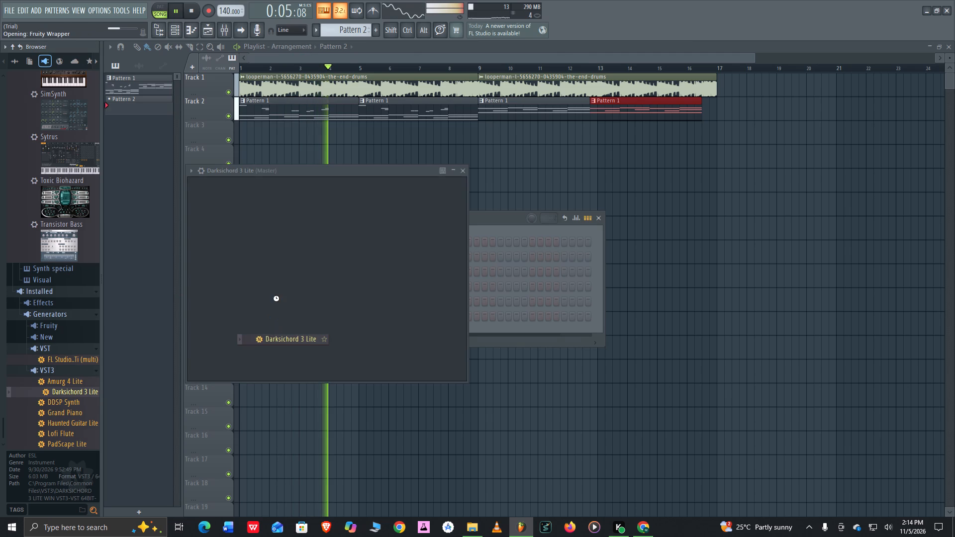
{"action": "left_click", "coordinate": [388, 313]}
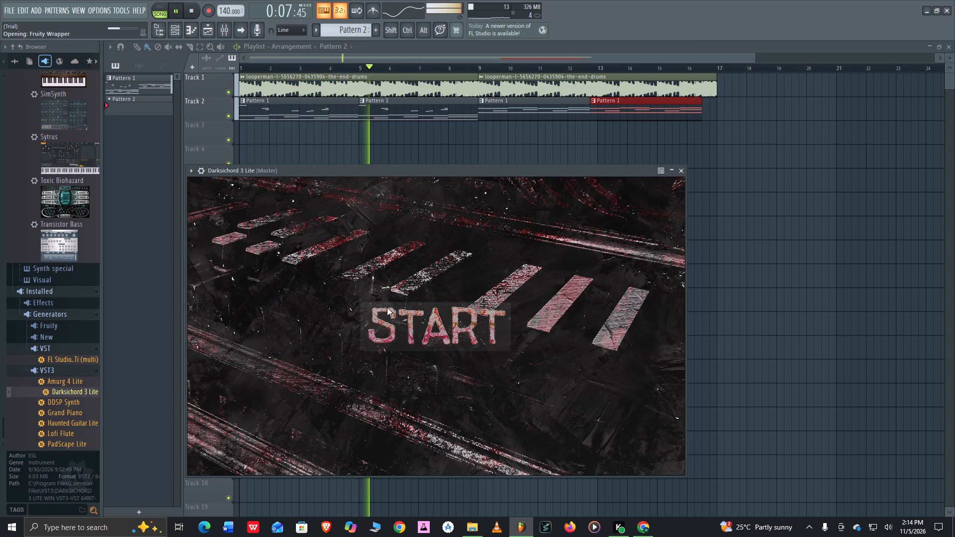
Turn down the cutoff and tune in Darksichord 3 Lite's main controls.
{"action": "left_click_drag", "start_coordinate": [553, 229], "coordinate": [563, 278]}
{"action": "left_click_drag", "start_coordinate": [618, 233], "coordinate": [617, 239]}
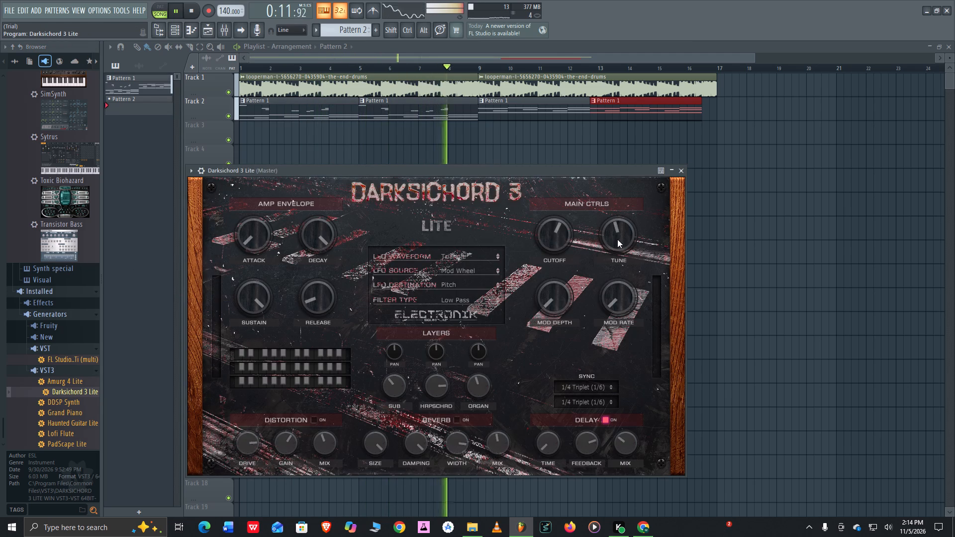
{"action": "left_click_drag", "start_coordinate": [617, 239], "coordinate": [617, 244]}
{"action": "left_click", "coordinate": [555, 231]}
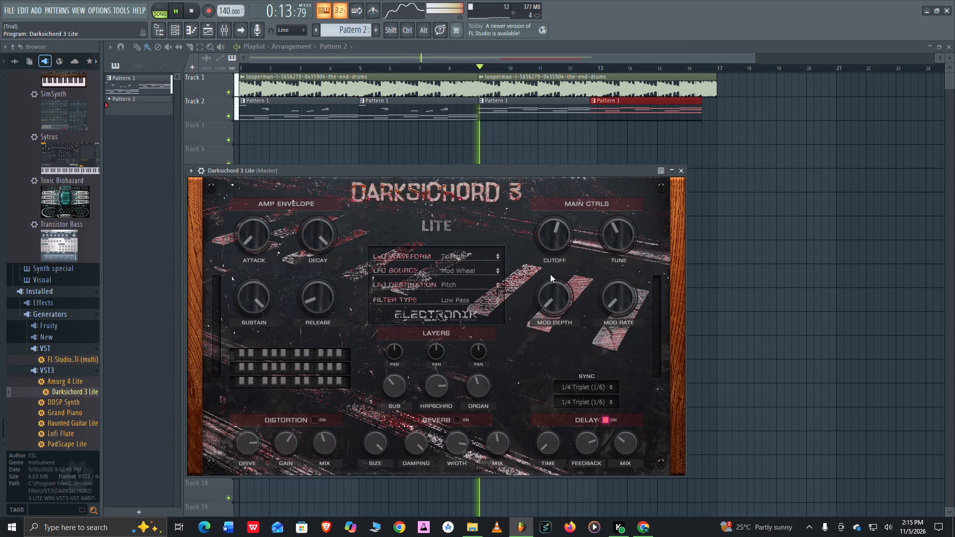
Lower the sub and harpsichord layer levels, audition notes on the plugin's keyboard, and slightly adjust the organ layer level.
{"action": "left_click_drag", "start_coordinate": [398, 384], "coordinate": [398, 408]}
{"action": "left_click_drag", "start_coordinate": [433, 378], "coordinate": [434, 393]}
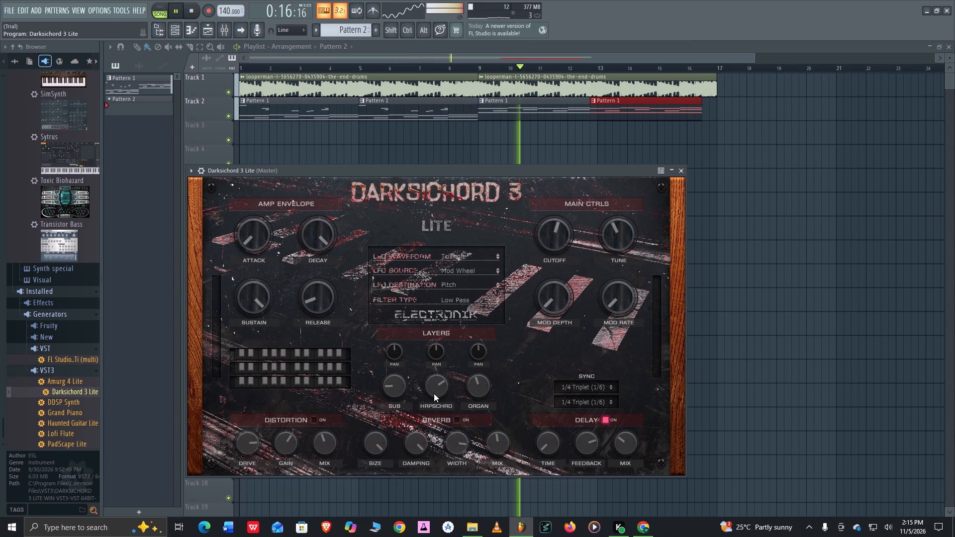
{"action": "left_click_drag", "start_coordinate": [434, 393], "coordinate": [435, 400]}
{"action": "left_click_drag", "start_coordinate": [390, 381], "coordinate": [393, 392]}
{"action": "left_click", "coordinate": [315, 383]}
{"action": "left_click", "coordinate": [303, 362]}
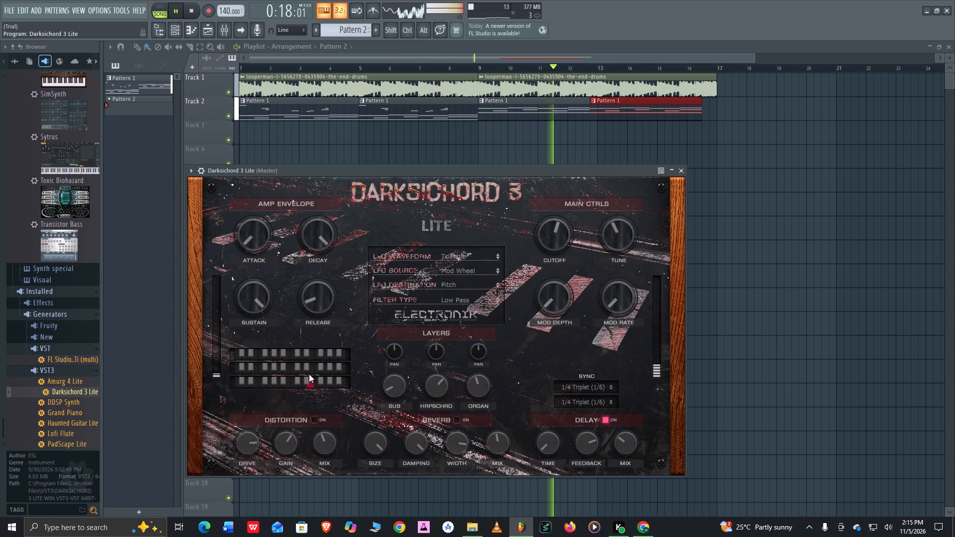
{"action": "left_click", "coordinate": [271, 363]}
{"action": "left_click", "coordinate": [253, 364]}
{"action": "left_click", "coordinate": [260, 360]}
{"action": "left_click", "coordinate": [300, 346]}
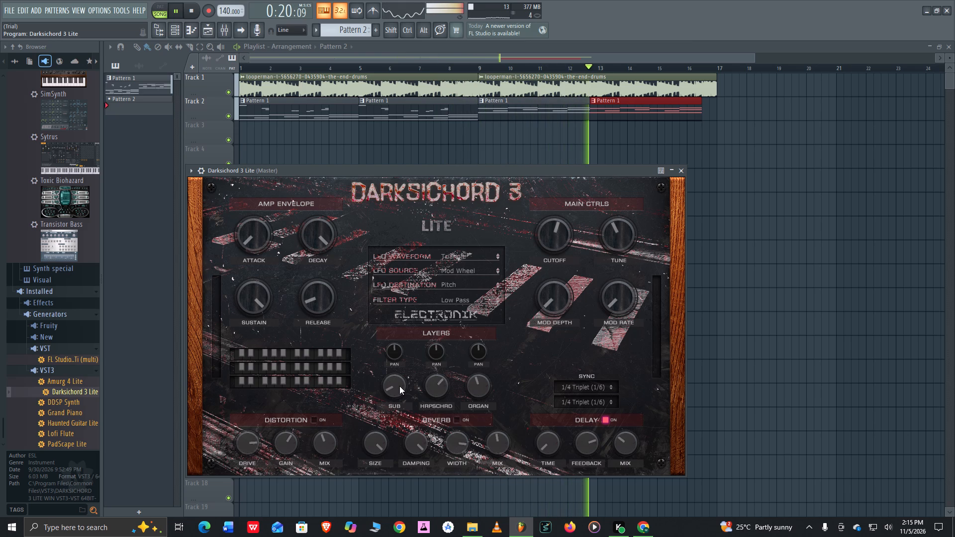
{"action": "left_click_drag", "start_coordinate": [430, 382], "coordinate": [430, 388]}
{"action": "left_click_drag", "start_coordinate": [469, 384], "coordinate": [473, 375]}
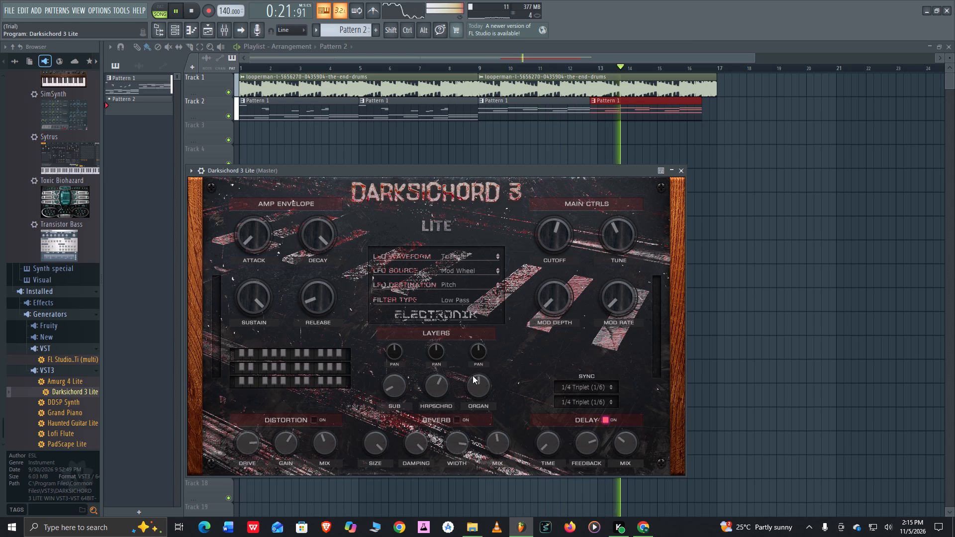
{"action": "left_click_drag", "start_coordinate": [473, 375], "coordinate": [472, 378]}
Place a Pattern 2 clip at bar 1 of Track 3 and extend it to four bars.
{"action": "left_click", "coordinate": [292, 160]}
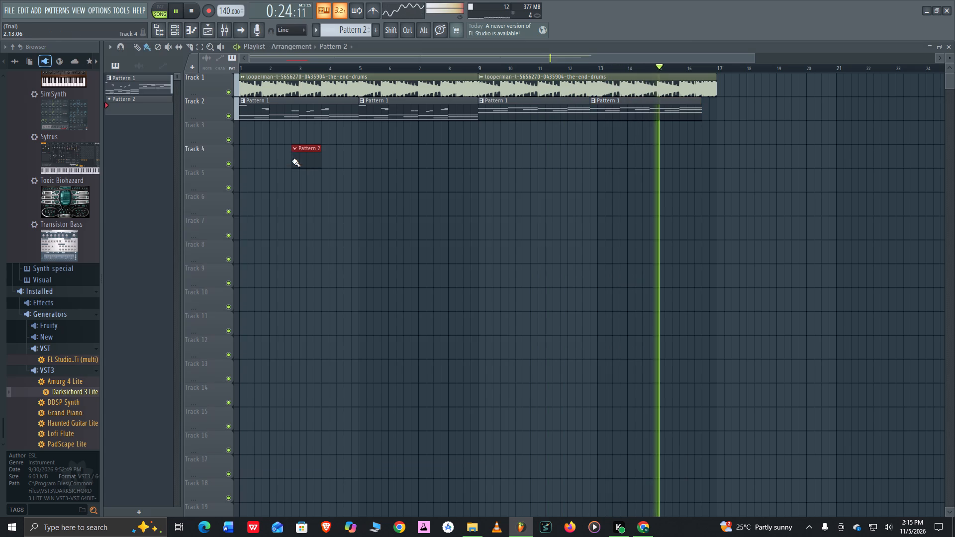
{"action": "right_click", "coordinate": [308, 163]}
{"action": "left_click_drag", "start_coordinate": [147, 106], "coordinate": [239, 138]}
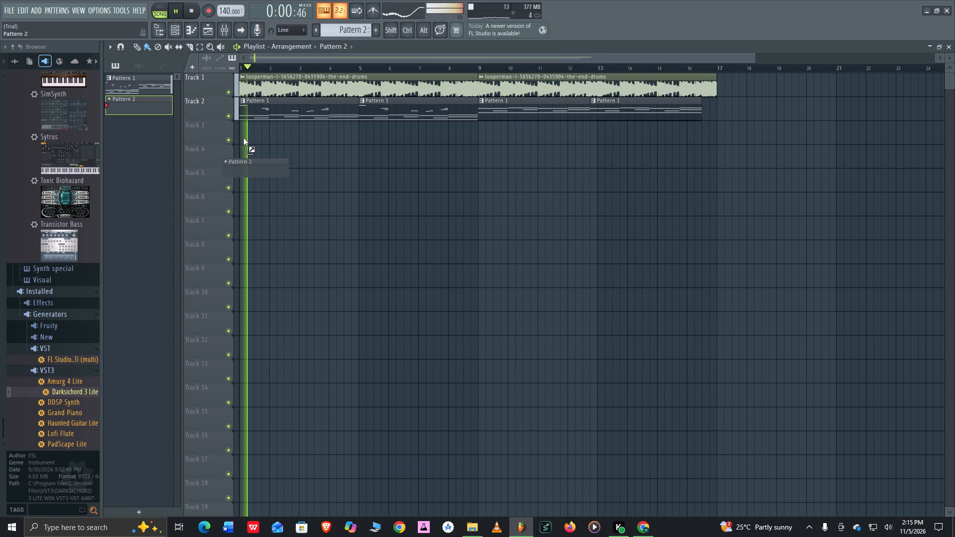
{"action": "left_click_drag", "start_coordinate": [267, 135], "coordinate": [355, 137]}
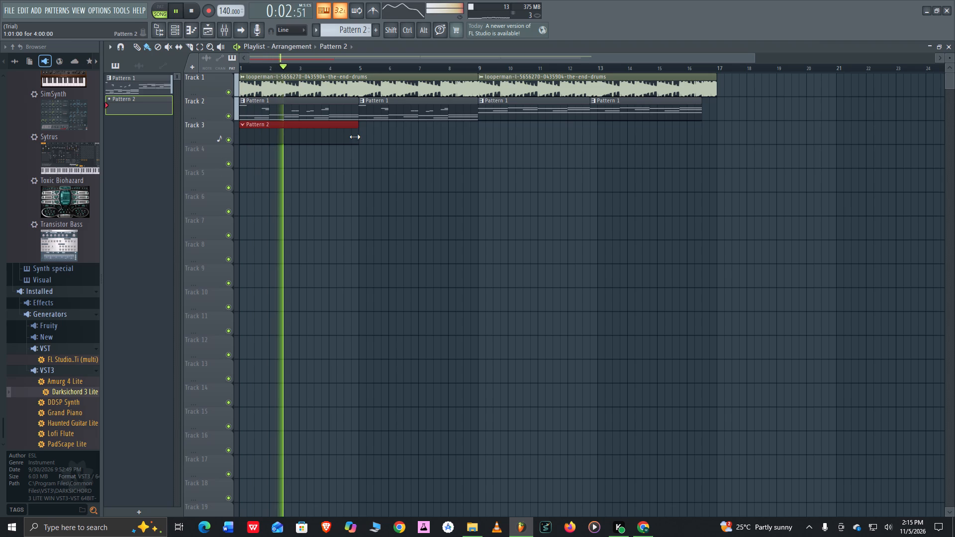
{"action": "left_click_drag", "start_coordinate": [355, 137], "coordinate": [356, 137]}
Mute Track 2 in the playlist.
{"action": "left_click", "coordinate": [229, 116]}
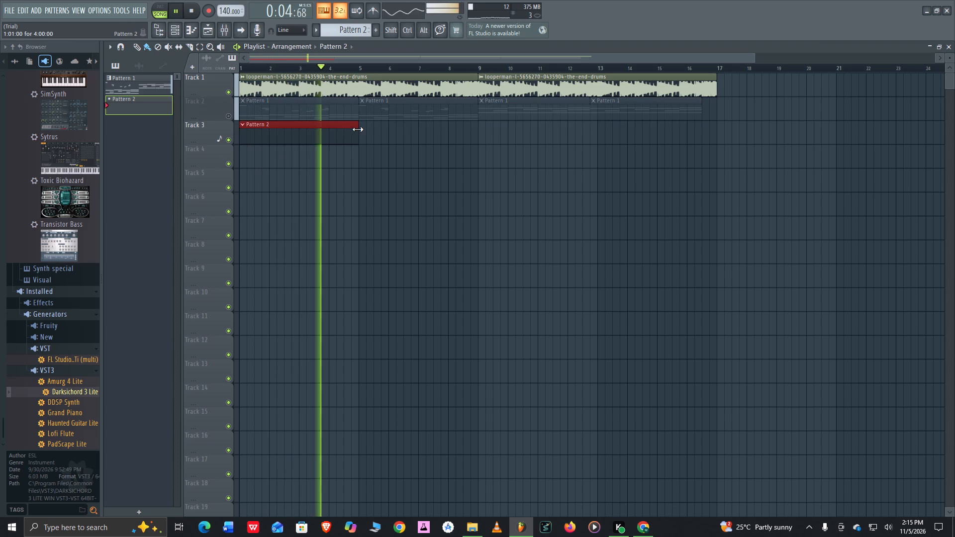
Add a second four-bar Pattern 2 clip on Track 3, aligned to start at bar 5.
{"action": "left_click", "coordinate": [367, 129]}
{"action": "left_click", "coordinate": [376, 133]}
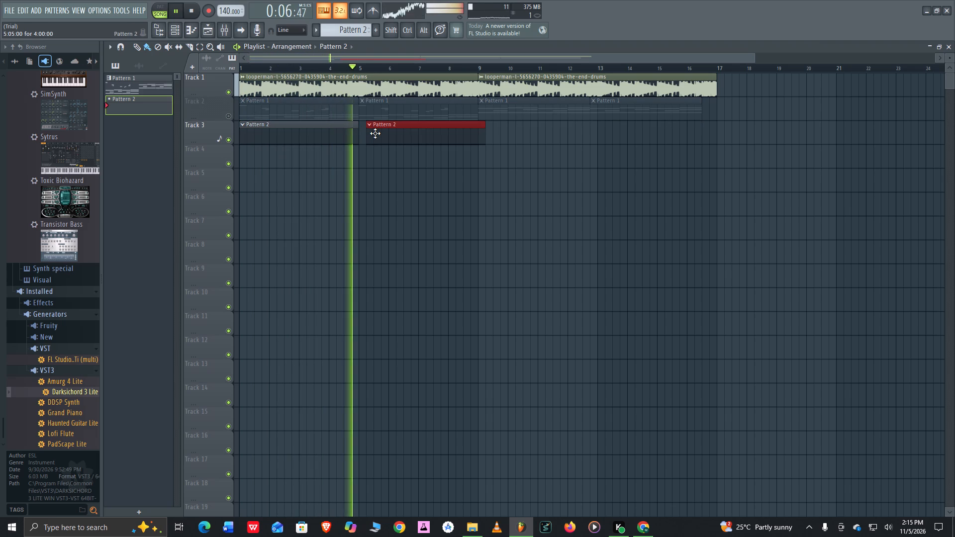
{"action": "left_click_drag", "start_coordinate": [375, 133], "coordinate": [368, 135]}
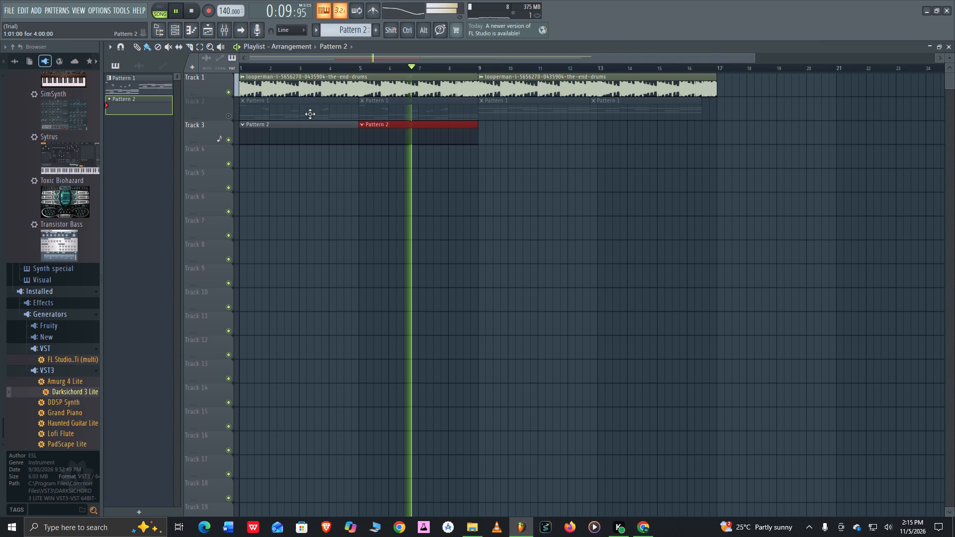
Open the Darksichord 3 Lite piano roll and draw a one-bar chord of A4, C5 and E5 in bar 1.
{"action": "left_click", "coordinate": [174, 35]}
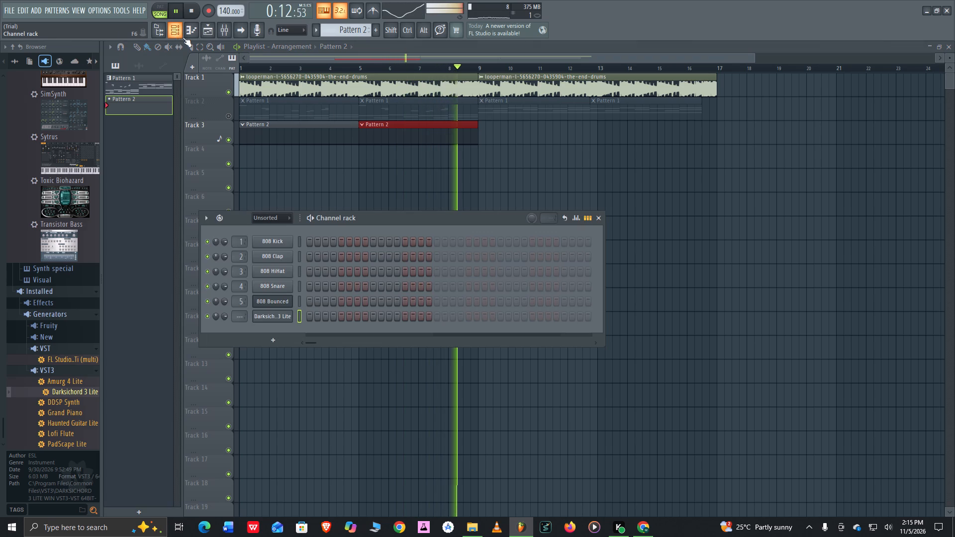
{"action": "right_click", "coordinate": [273, 314]}
{"action": "left_click", "coordinate": [313, 314]}
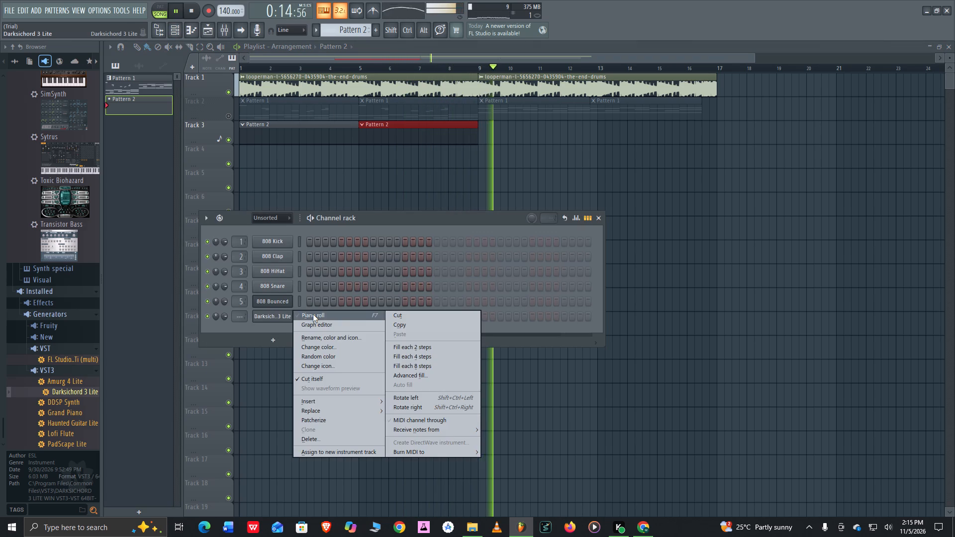
{"action": "left_click", "coordinate": [144, 167]}
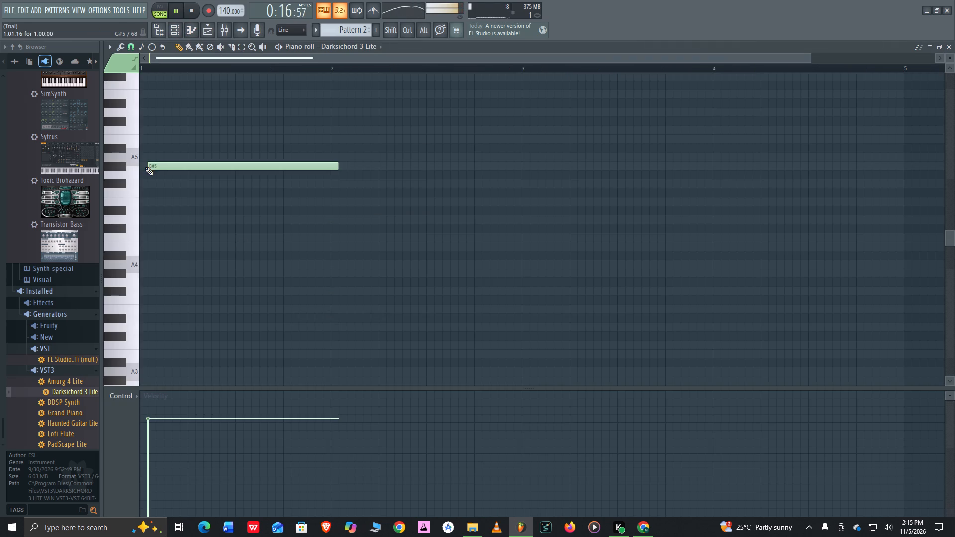
{"action": "left_click_drag", "start_coordinate": [165, 167], "coordinate": [151, 154]}
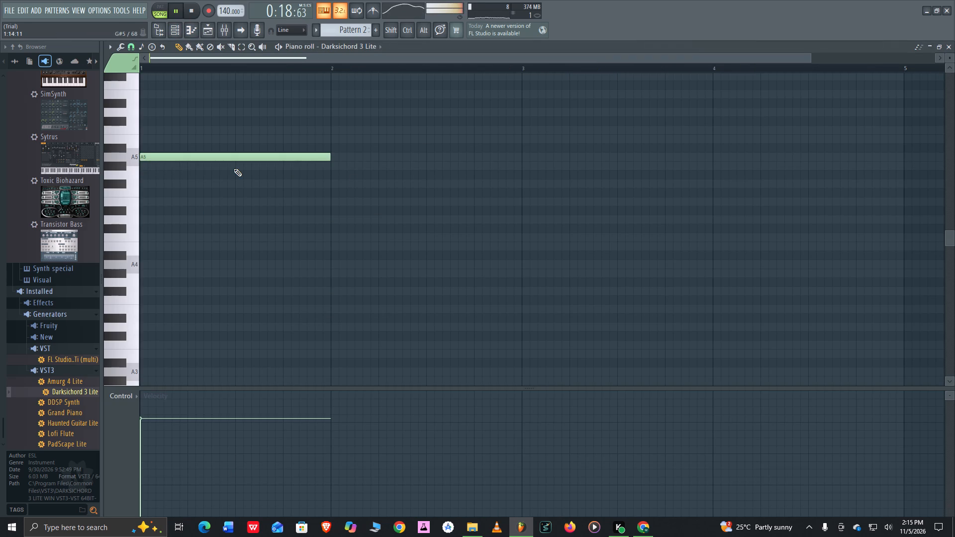
{"action": "scroll", "coordinate": [232, 170], "scroll_direction": "up", "scroll_amount": 2}
{"action": "left_click_drag", "start_coordinate": [180, 211], "coordinate": [181, 327]}
{"action": "left_click", "coordinate": [138, 275]}
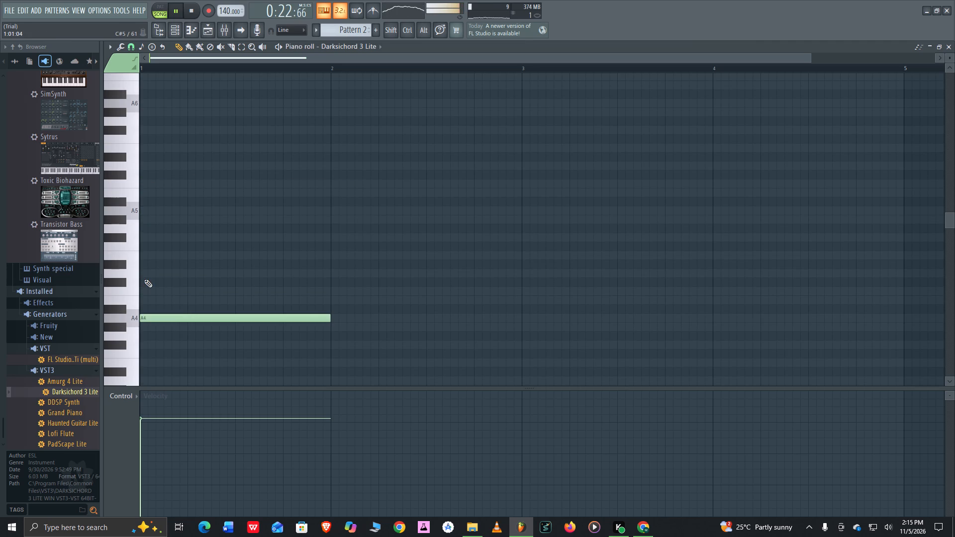
{"action": "left_click", "coordinate": [149, 288]}
{"action": "left_click_drag", "start_coordinate": [174, 292], "coordinate": [165, 294]}
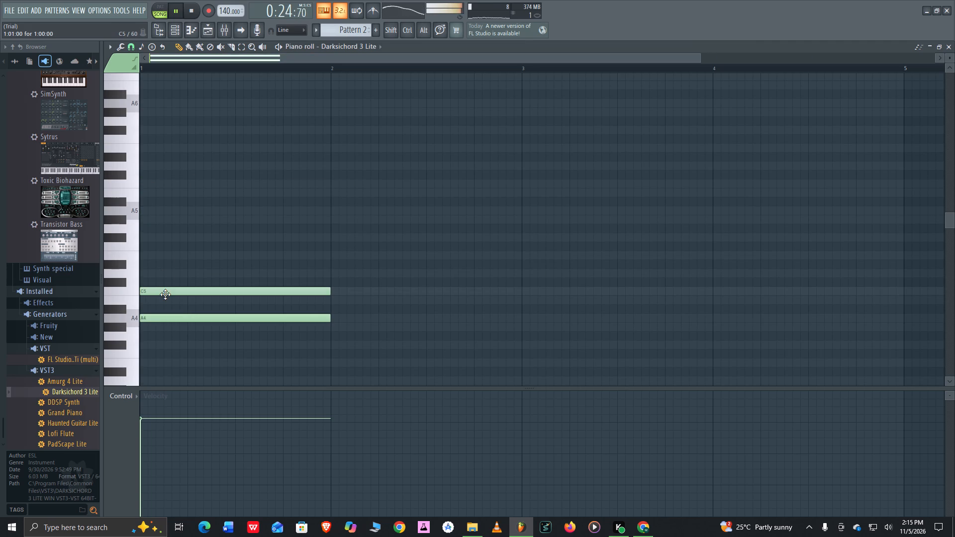
{"action": "left_click_drag", "start_coordinate": [165, 294], "coordinate": [165, 295]}
{"action": "left_click", "coordinate": [156, 272]}
{"action": "left_click_drag", "start_coordinate": [173, 272], "coordinate": [156, 251]}
Draw a one-bar chord of A4, D5 and F5 in bar 2.
{"action": "left_click", "coordinate": [334, 293]}
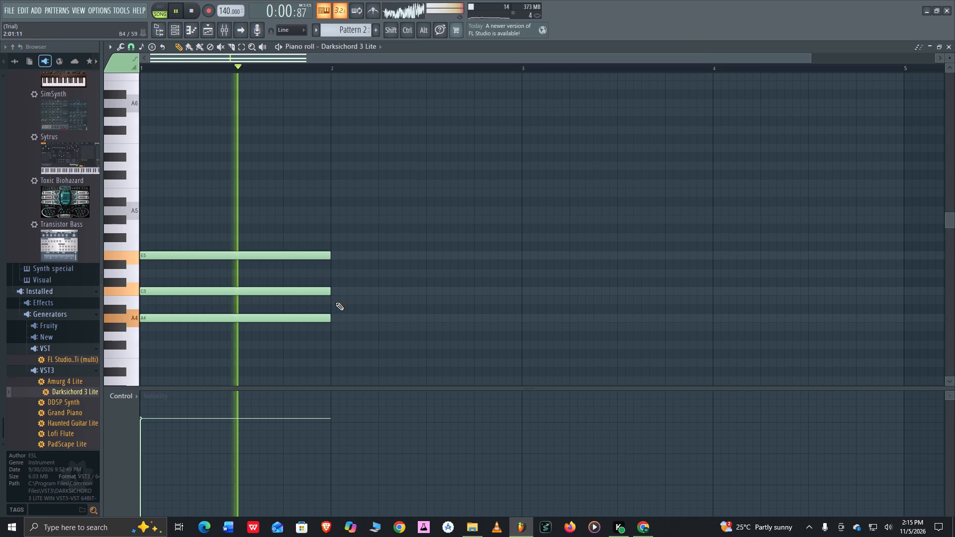
{"action": "left_click_drag", "start_coordinate": [354, 292], "coordinate": [352, 305]}
{"action": "left_click_drag", "start_coordinate": [352, 301], "coordinate": [350, 280]}
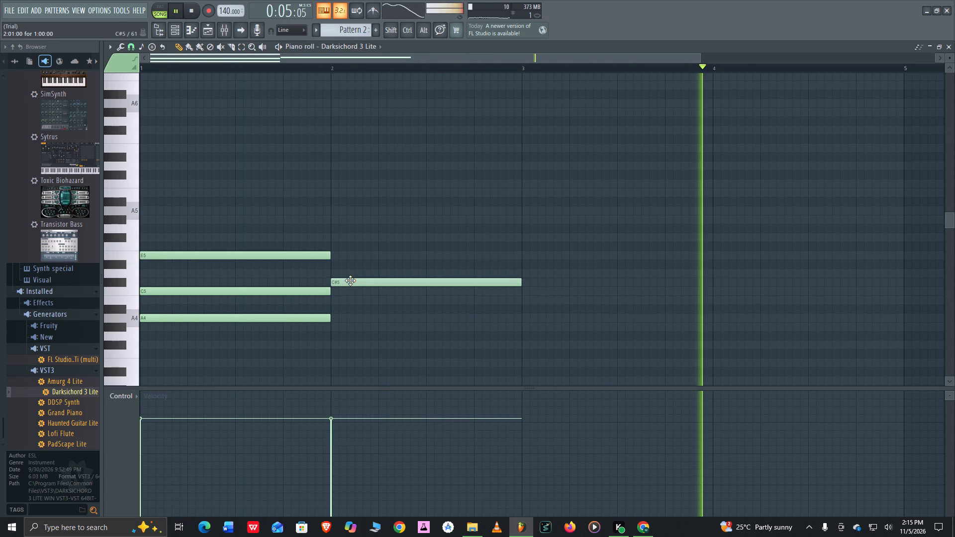
{"action": "left_click_drag", "start_coordinate": [350, 280], "coordinate": [350, 273]}
{"action": "left_click", "coordinate": [332, 254]}
{"action": "left_click_drag", "start_coordinate": [341, 258], "coordinate": [340, 244]}
{"action": "left_click", "coordinate": [332, 219]}
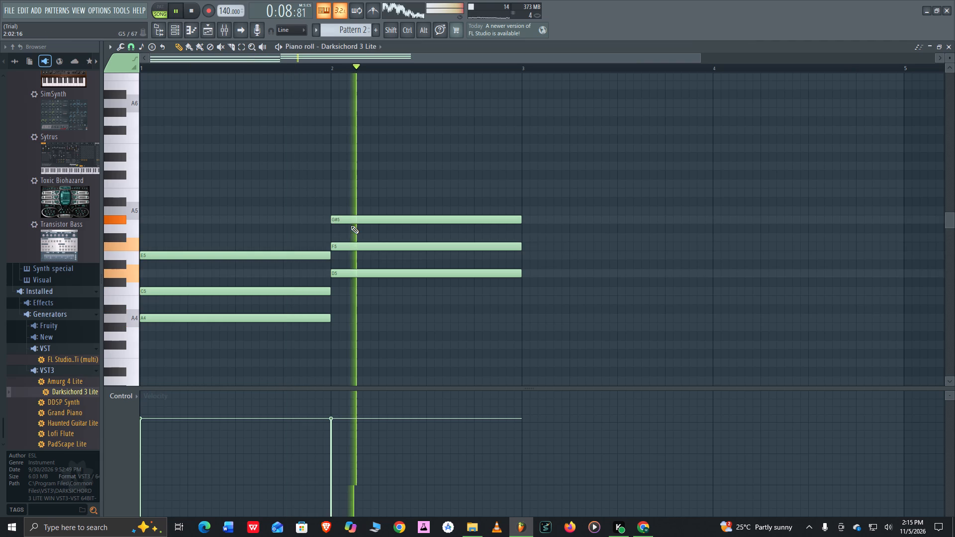
{"action": "left_click_drag", "start_coordinate": [352, 221], "coordinate": [351, 209]}
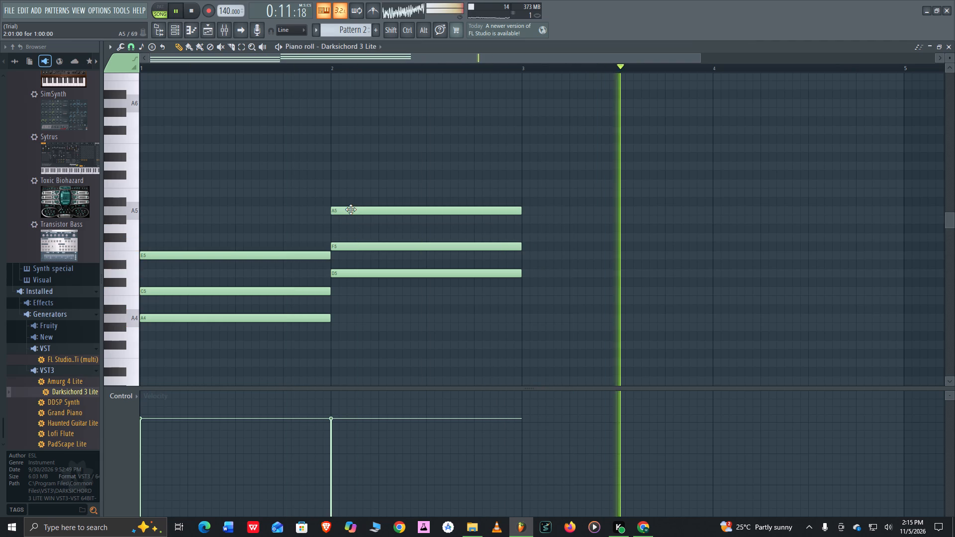
{"action": "left_click_drag", "start_coordinate": [338, 210], "coordinate": [339, 324]}
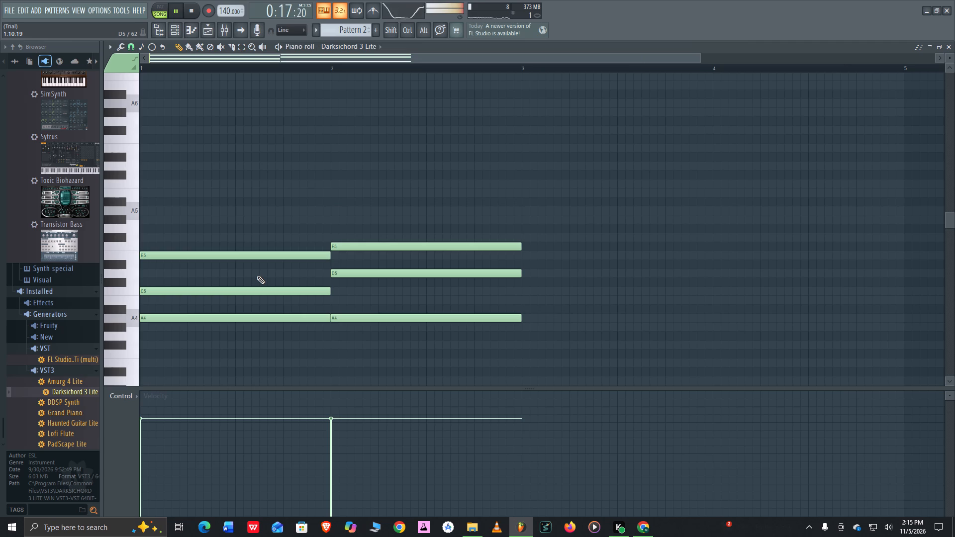
Copy the chords of bars 1 and 2 and place the duplicates at the same pitches in bars 3 and 4.
{"action": "left_click_drag", "start_coordinate": [205, 229], "coordinate": [499, 358], "text": "ctrl"}
{"action": "key", "text": "ctrl+c"}
{"action": "key", "text": "ctrl+v"}
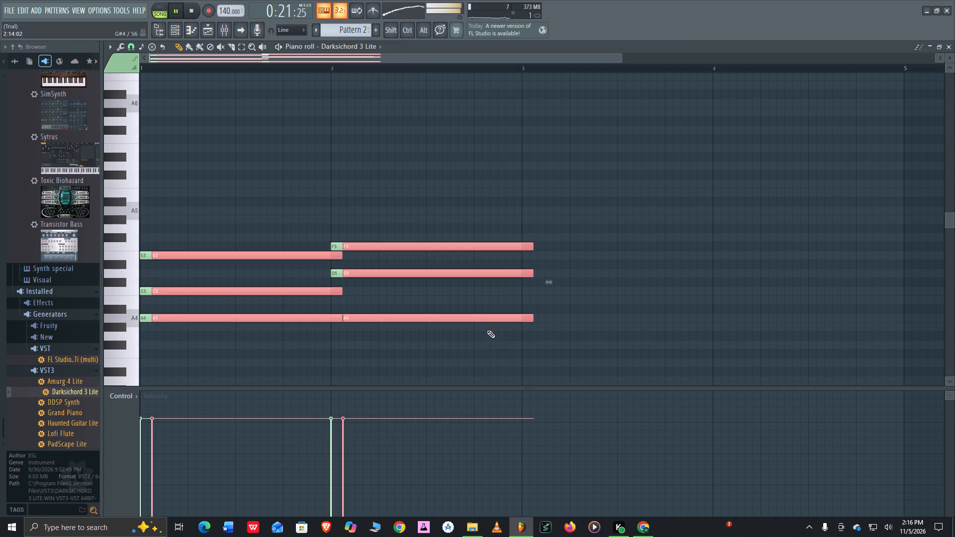
{"action": "left_click_drag", "start_coordinate": [459, 246], "coordinate": [458, 246]}
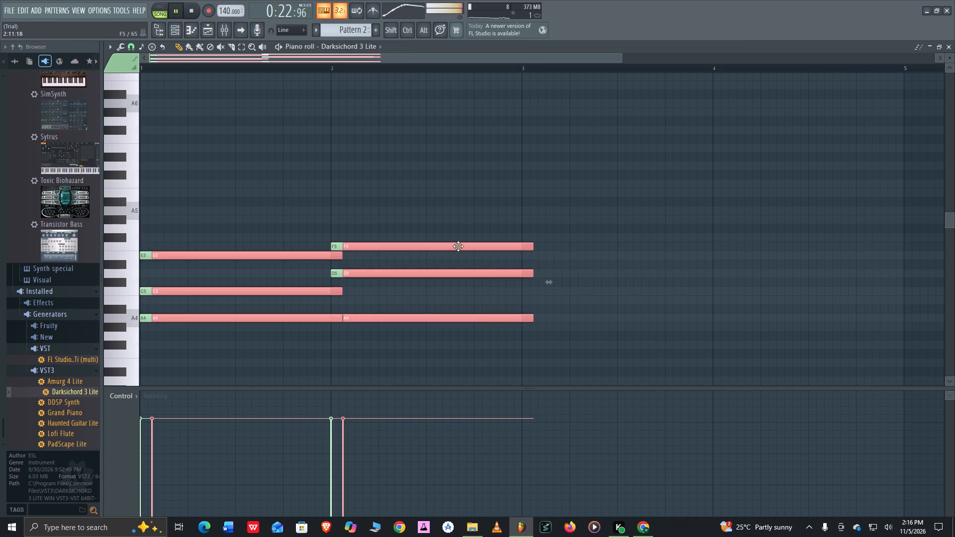
{"action": "left_click_drag", "start_coordinate": [458, 246], "coordinate": [831, 244]}
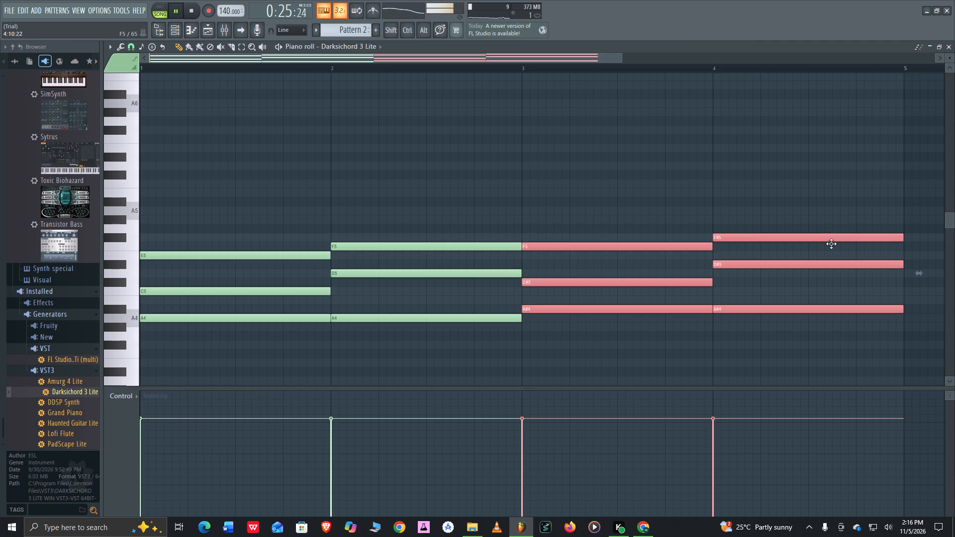
{"action": "left_click_drag", "start_coordinate": [831, 244], "coordinate": [830, 251]}
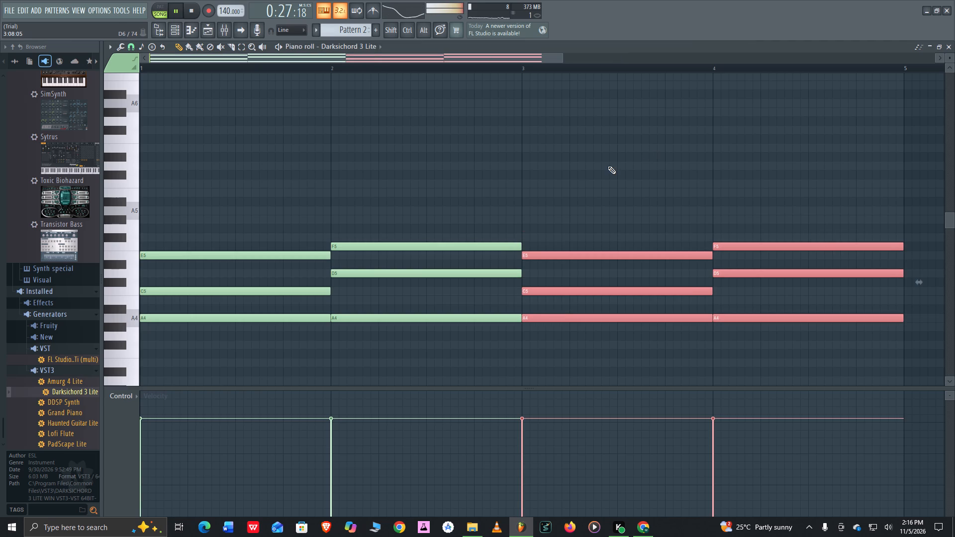
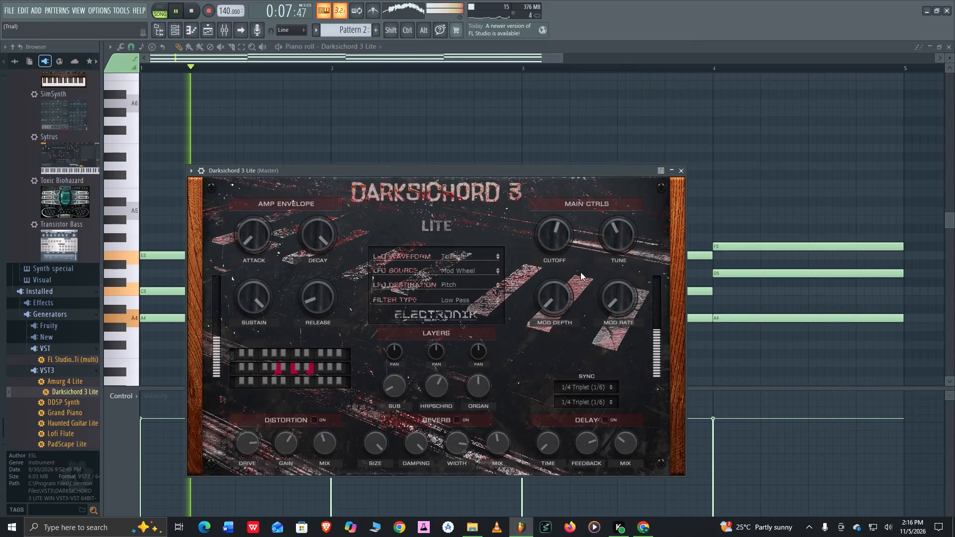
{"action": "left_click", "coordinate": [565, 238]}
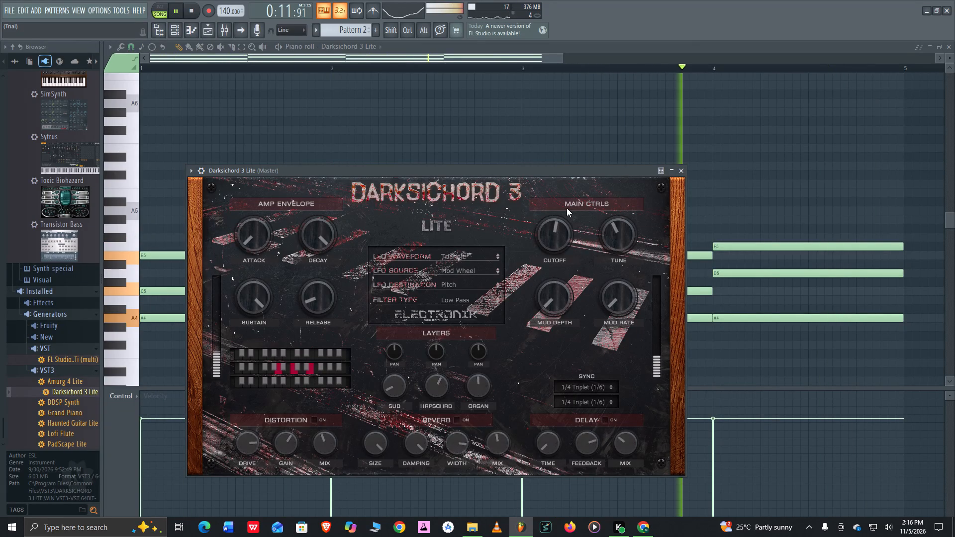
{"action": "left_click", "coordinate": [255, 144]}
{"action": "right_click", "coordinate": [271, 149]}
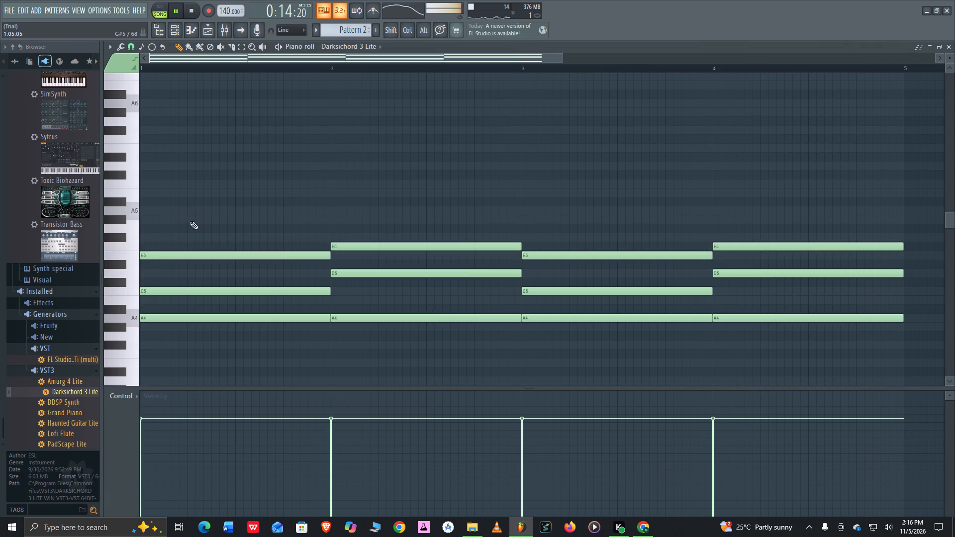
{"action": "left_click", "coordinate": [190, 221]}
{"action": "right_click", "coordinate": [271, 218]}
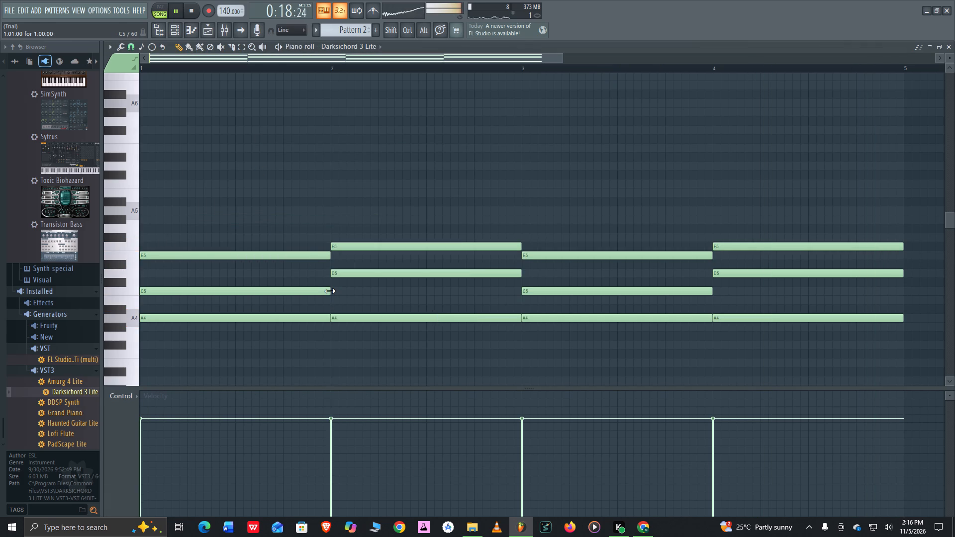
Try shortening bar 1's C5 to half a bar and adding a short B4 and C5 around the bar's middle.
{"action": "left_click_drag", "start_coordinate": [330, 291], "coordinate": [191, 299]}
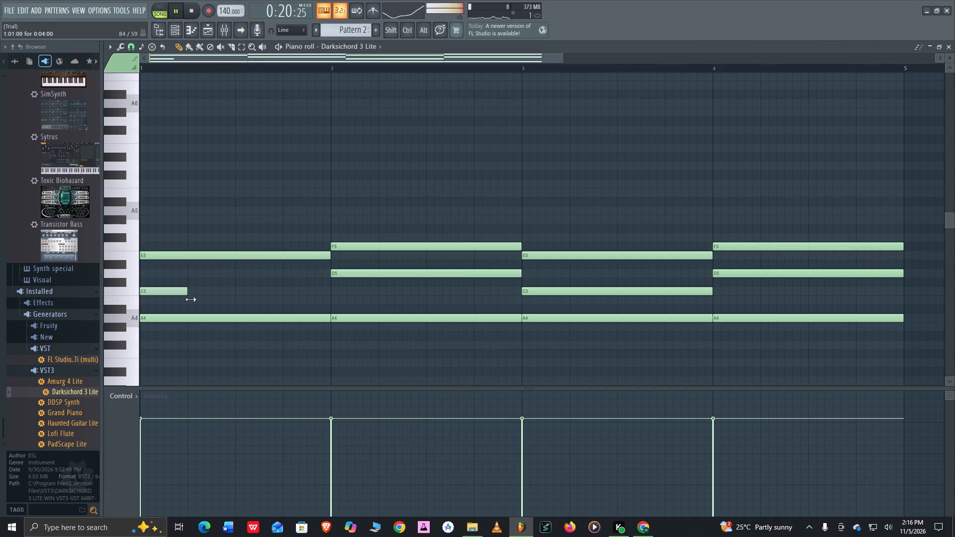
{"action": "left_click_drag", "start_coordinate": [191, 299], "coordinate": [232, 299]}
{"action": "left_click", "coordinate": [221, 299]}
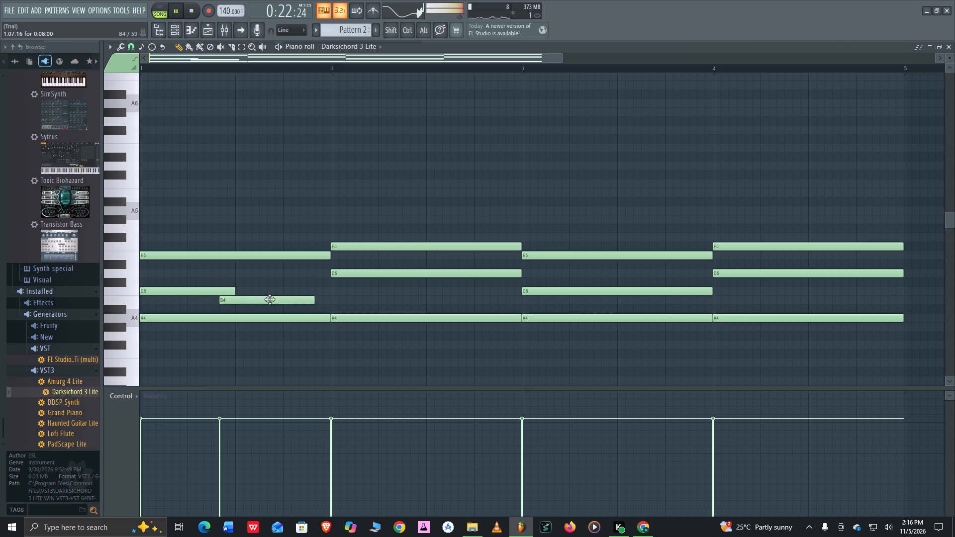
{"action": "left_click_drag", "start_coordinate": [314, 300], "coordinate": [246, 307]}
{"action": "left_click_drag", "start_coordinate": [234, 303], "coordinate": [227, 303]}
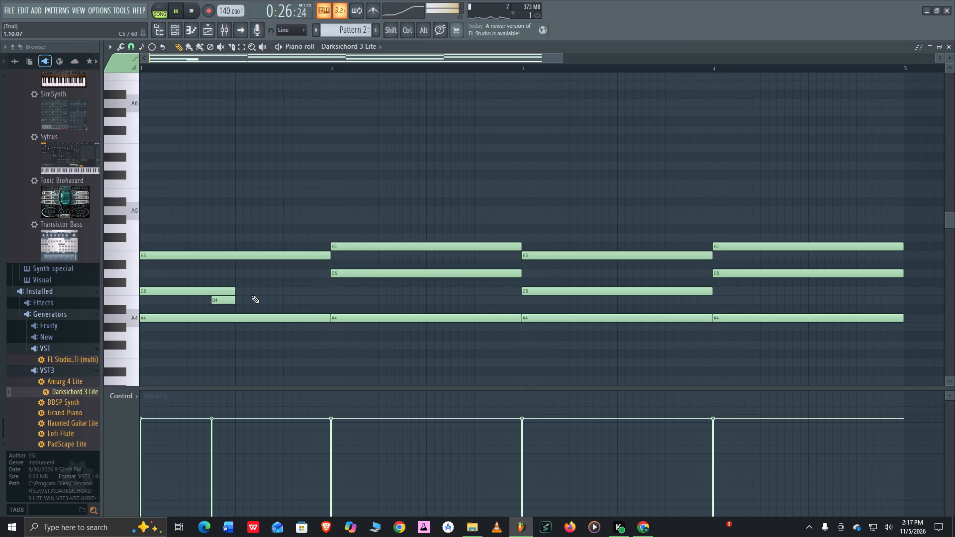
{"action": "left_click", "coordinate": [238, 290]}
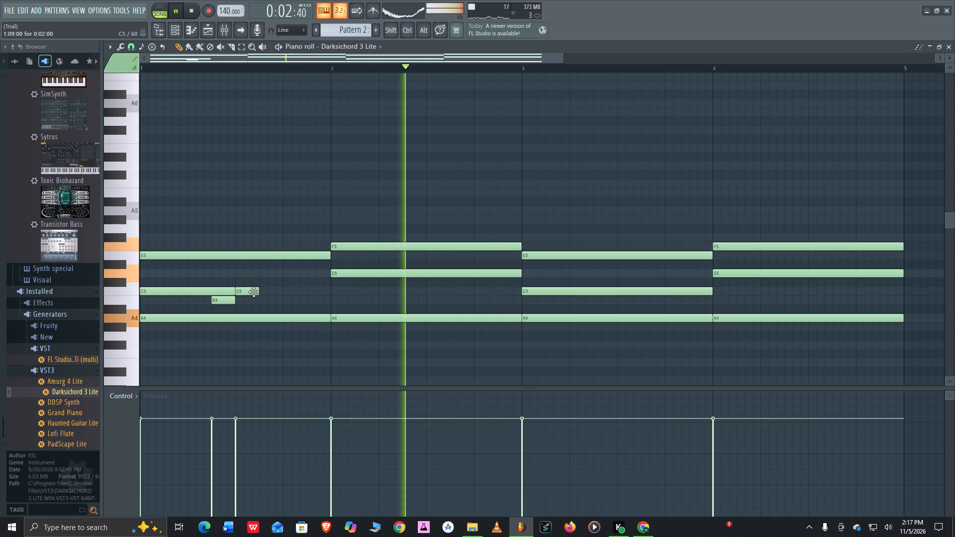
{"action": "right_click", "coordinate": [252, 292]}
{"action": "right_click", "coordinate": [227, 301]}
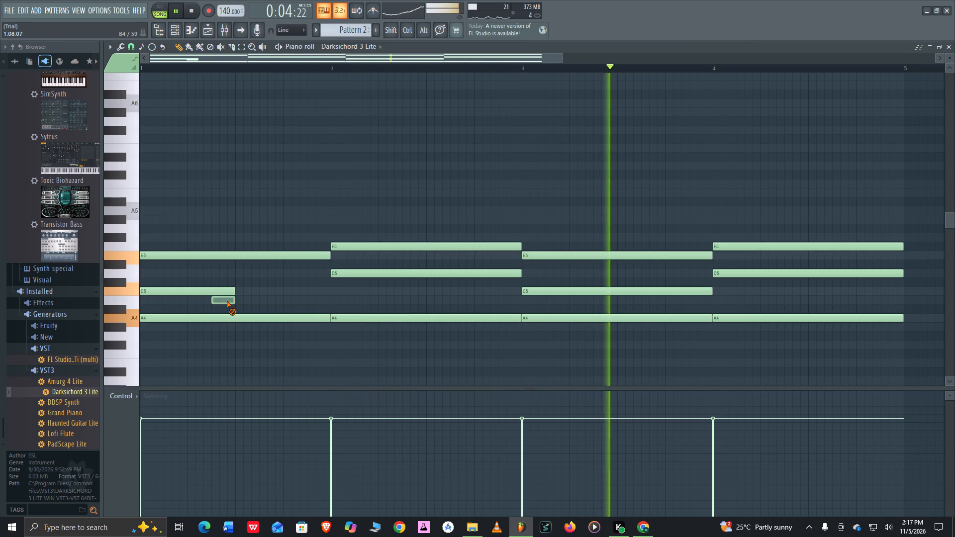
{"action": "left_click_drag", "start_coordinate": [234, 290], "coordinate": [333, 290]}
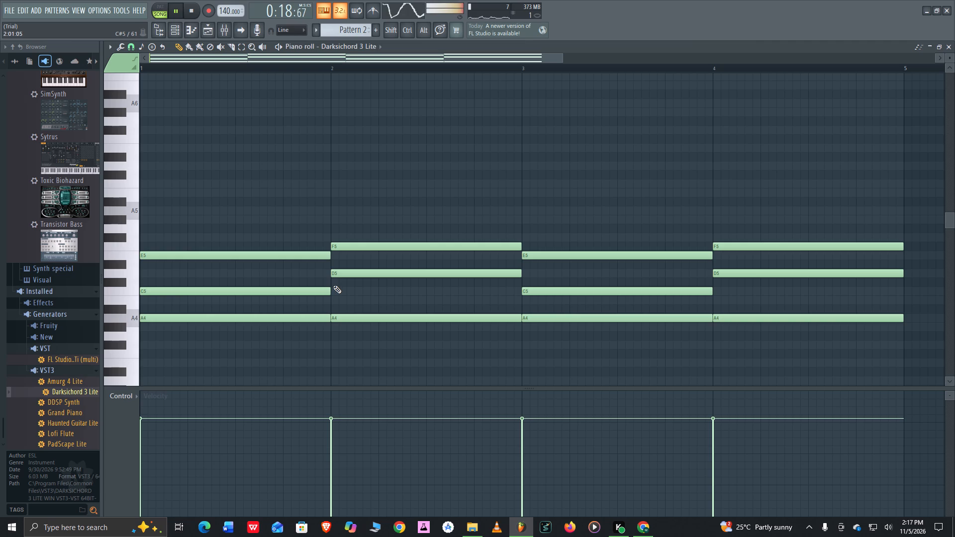
Split each bar's middle chord note into two half-bar notes: C5 in bars 1 and 3, D5 in bars 2 and 4.
{"action": "left_click_drag", "start_coordinate": [330, 291], "coordinate": [237, 301]}
{"action": "left_click", "coordinate": [238, 292]}
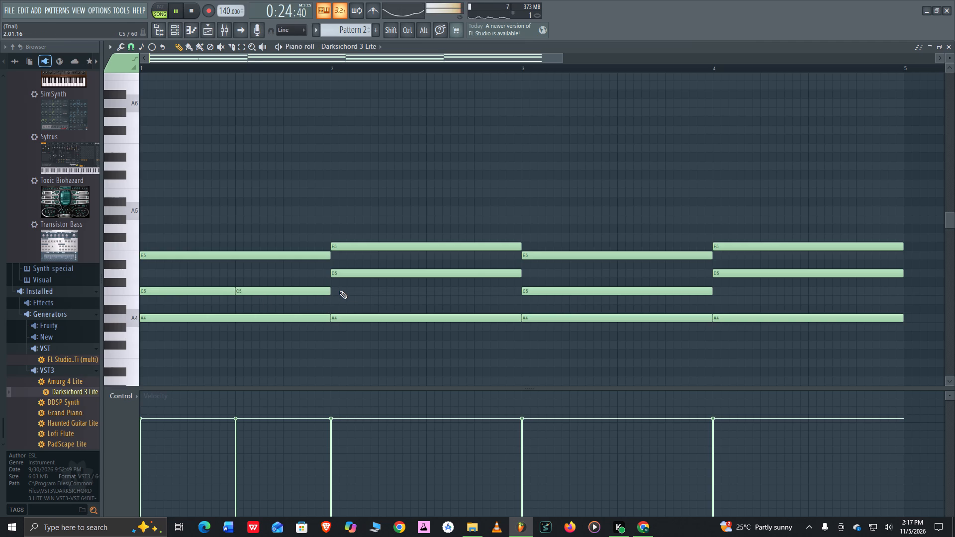
{"action": "left_click_drag", "start_coordinate": [521, 273], "coordinate": [418, 284]}
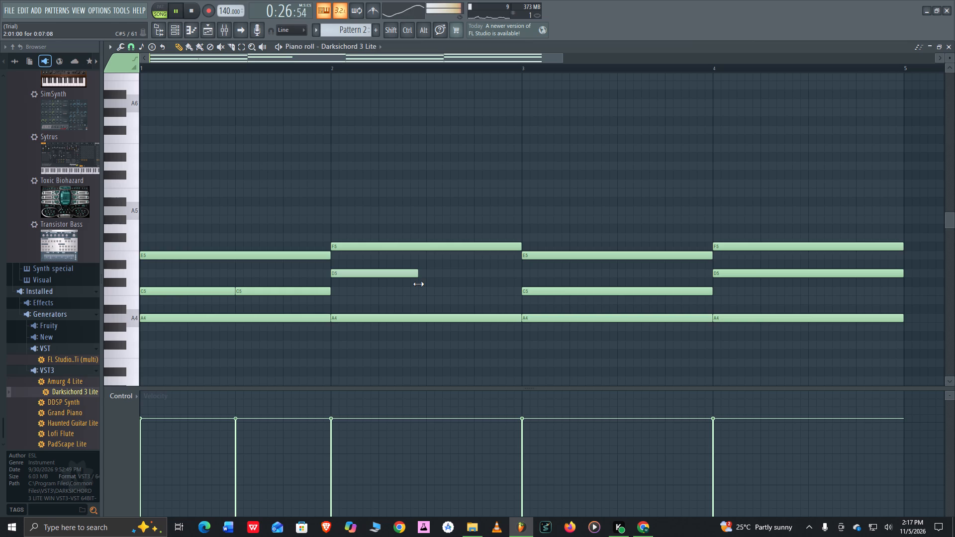
{"action": "left_click_drag", "start_coordinate": [418, 284], "coordinate": [428, 285]}
{"action": "left_click", "coordinate": [429, 275]}
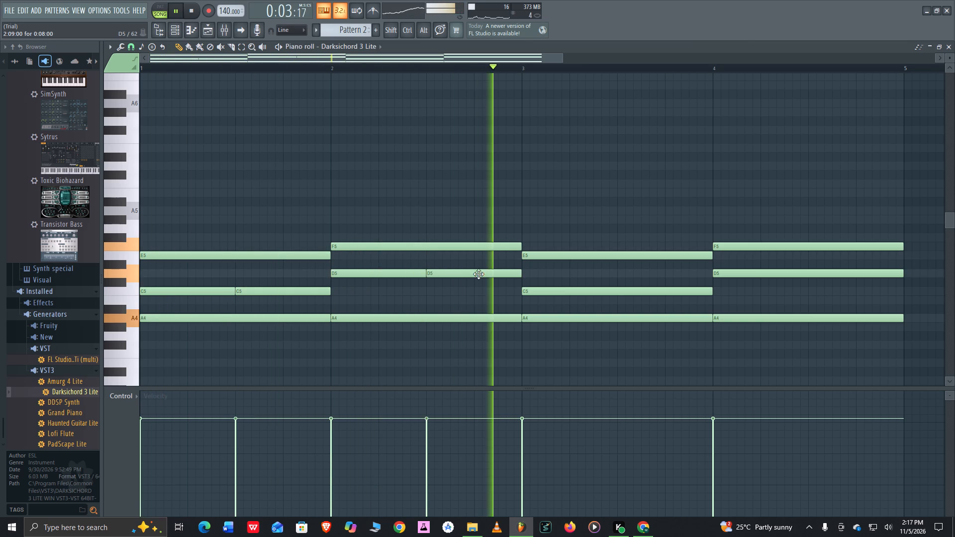
{"action": "left_click_drag", "start_coordinate": [712, 293], "coordinate": [629, 306]}
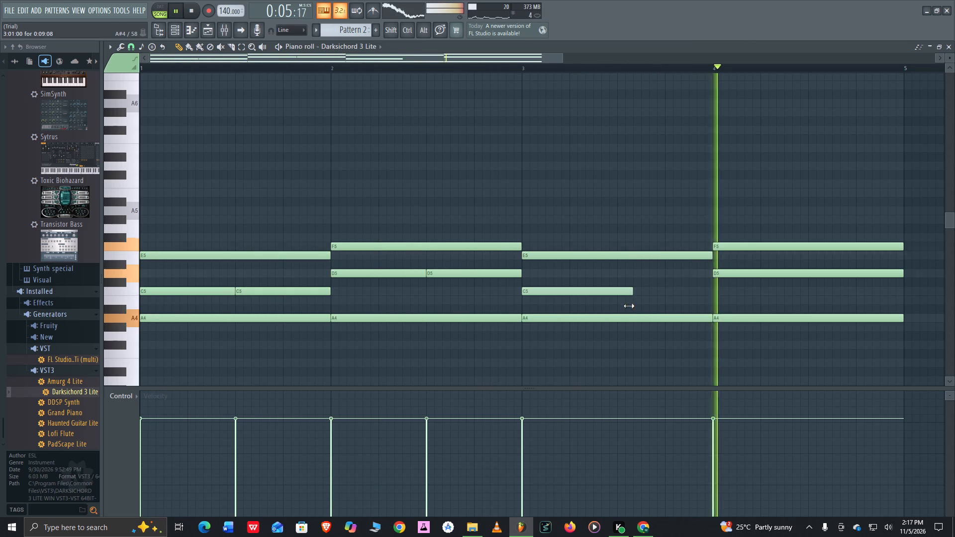
{"action": "left_click_drag", "start_coordinate": [629, 306], "coordinate": [620, 306]}
{"action": "left_click", "coordinate": [620, 292]}
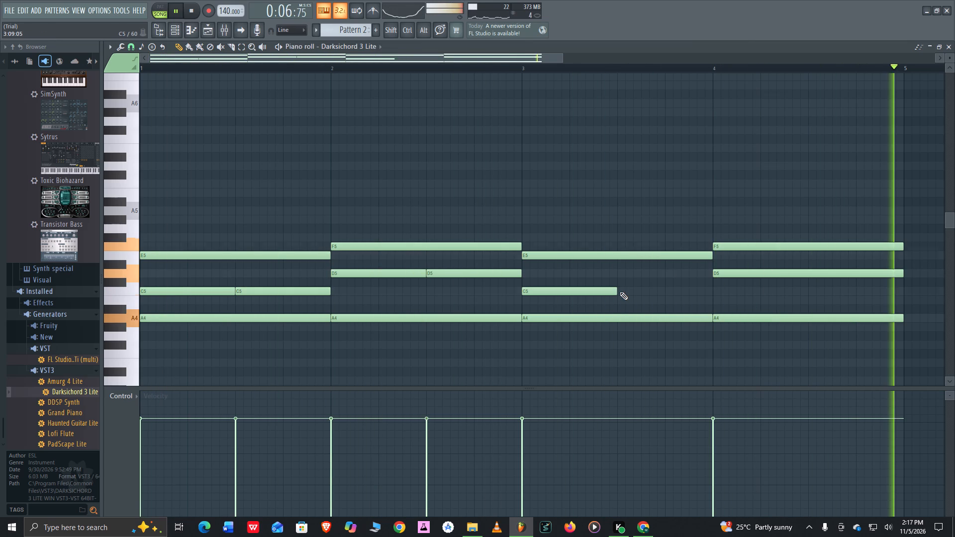
{"action": "left_click_drag", "start_coordinate": [903, 272], "coordinate": [888, 278]}
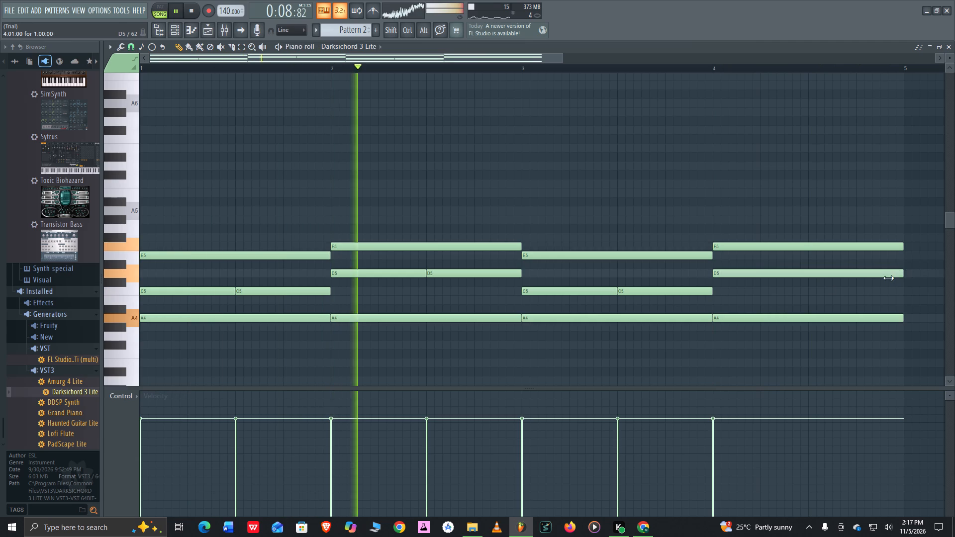
{"action": "left_click_drag", "start_coordinate": [888, 278], "coordinate": [808, 294]}
{"action": "left_click", "coordinate": [810, 273]}
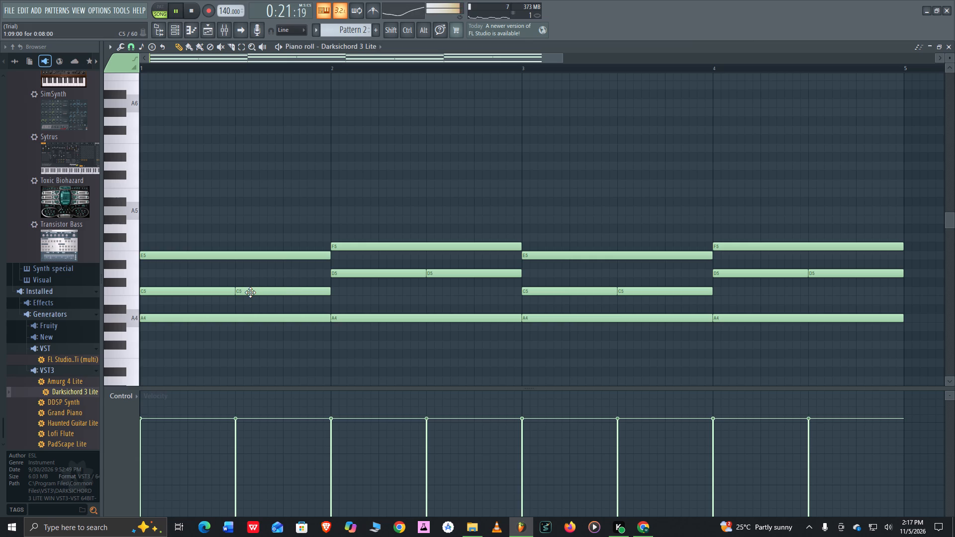
Shorten the second C5 in bar 1 and second D5 in bar 2 to one beat, filling each bar's last beat with B4.
{"action": "left_click_drag", "start_coordinate": [330, 291], "coordinate": [304, 294]}
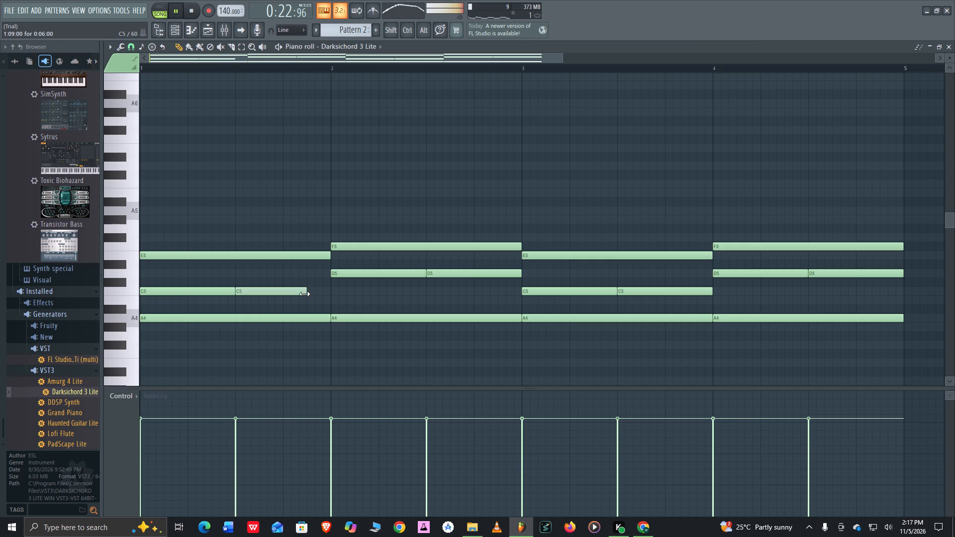
{"action": "left_click_drag", "start_coordinate": [304, 294], "coordinate": [284, 297]}
{"action": "left_click", "coordinate": [285, 300]}
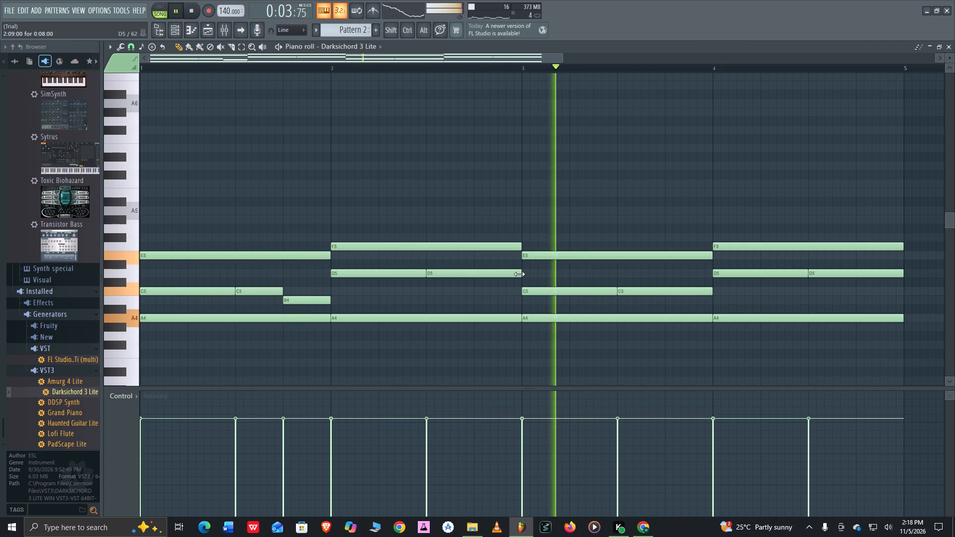
{"action": "left_click_drag", "start_coordinate": [519, 274], "coordinate": [472, 280]}
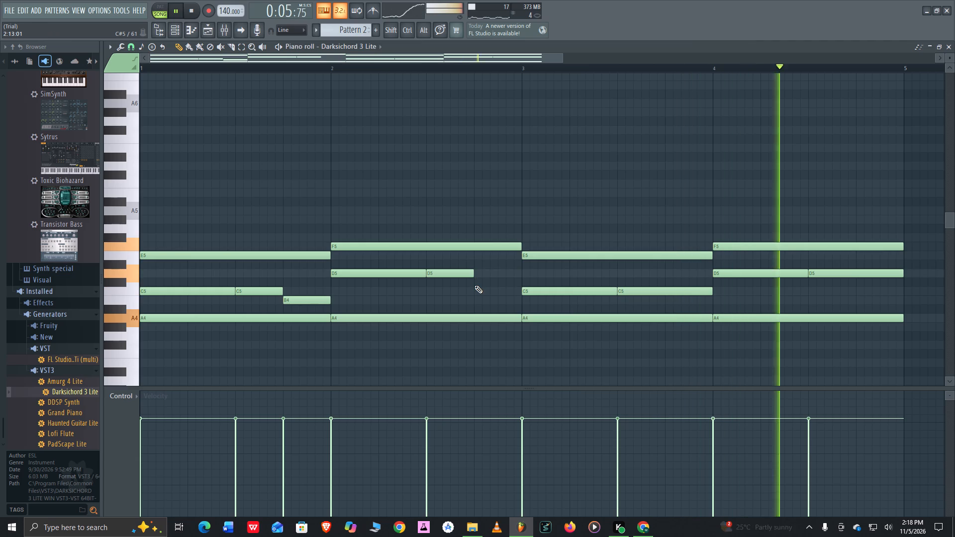
{"action": "left_click", "coordinate": [474, 289]}
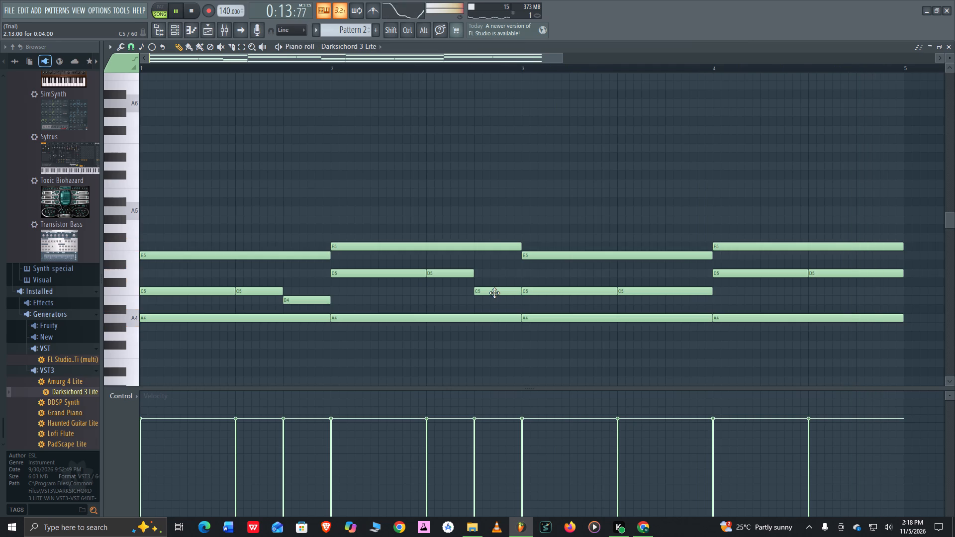
{"action": "left_click_drag", "start_coordinate": [493, 292], "coordinate": [495, 302]}
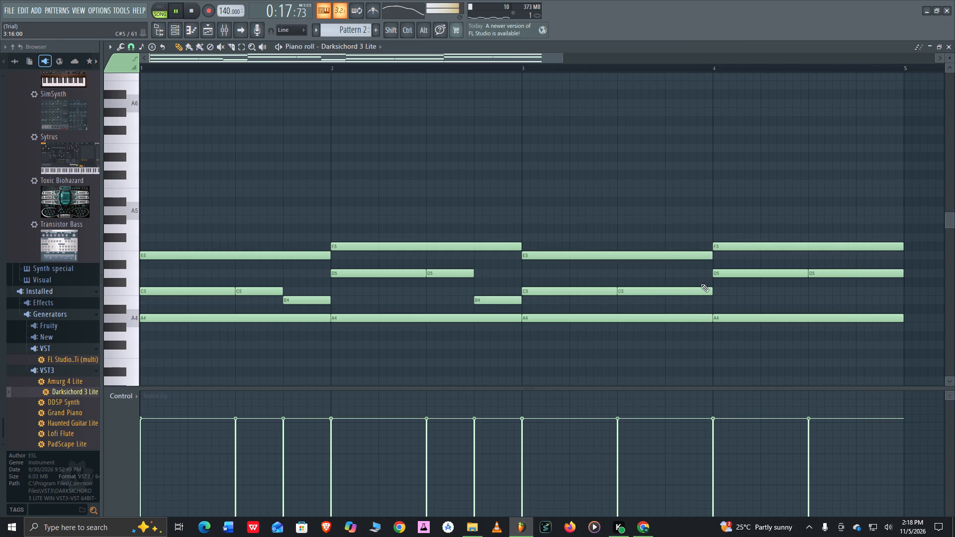
Shorten bar 3's second C5 and bar 4's second D5 to one beat, filling the last beats with B4 and E5 respectively.
{"action": "left_click_drag", "start_coordinate": [710, 287], "coordinate": [672, 296]}
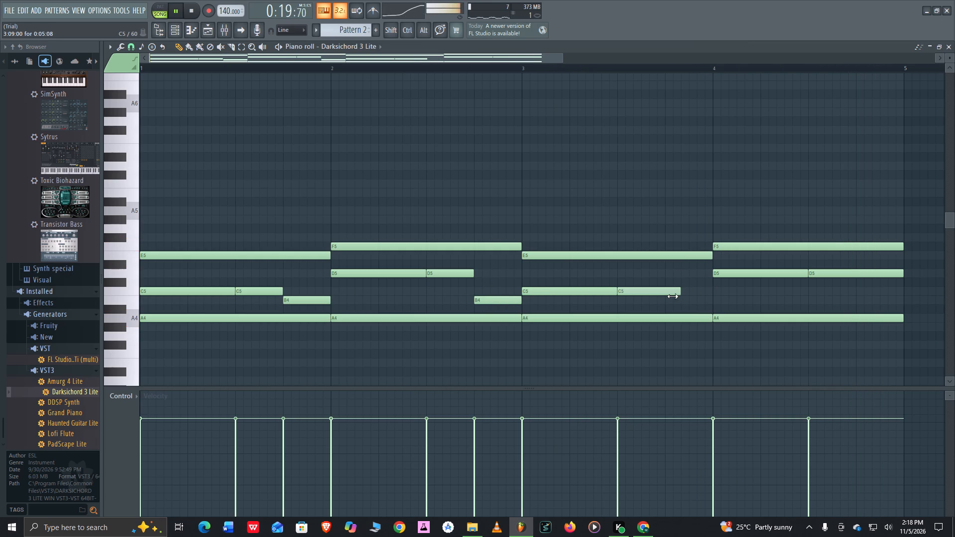
{"action": "left_click_drag", "start_coordinate": [672, 296], "coordinate": [665, 298]}
{"action": "left_click", "coordinate": [665, 301]}
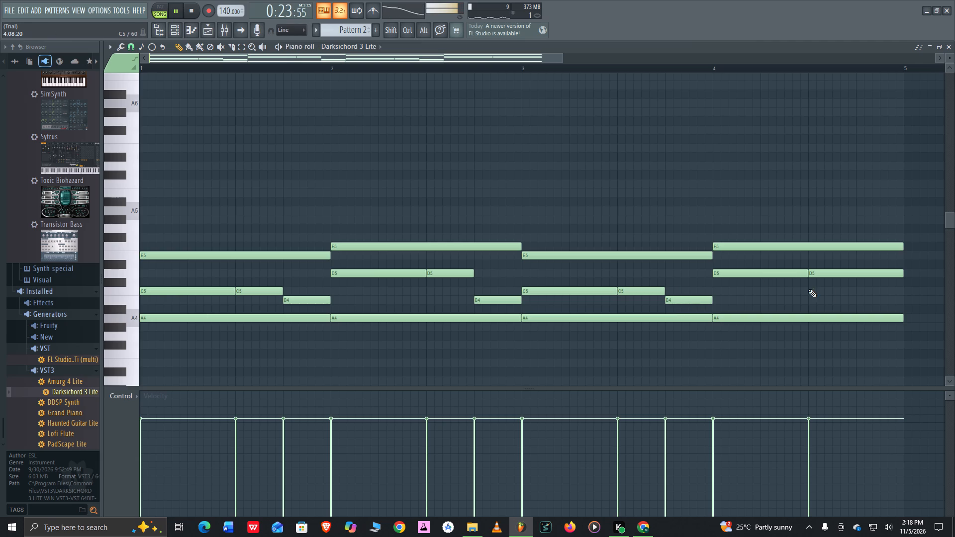
{"action": "left_click_drag", "start_coordinate": [902, 273], "coordinate": [867, 282]}
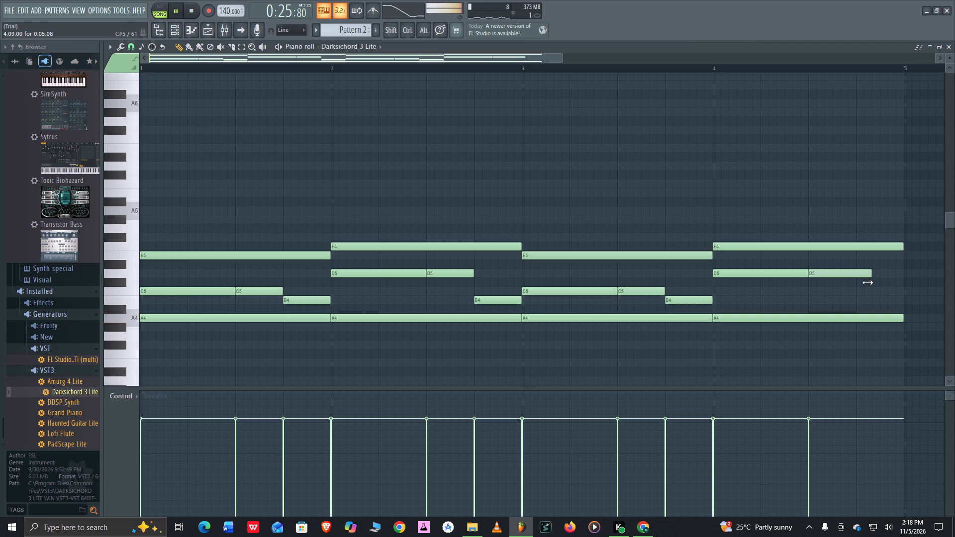
{"action": "left_click_drag", "start_coordinate": [867, 282], "coordinate": [857, 287]}
{"action": "left_click", "coordinate": [857, 256]}
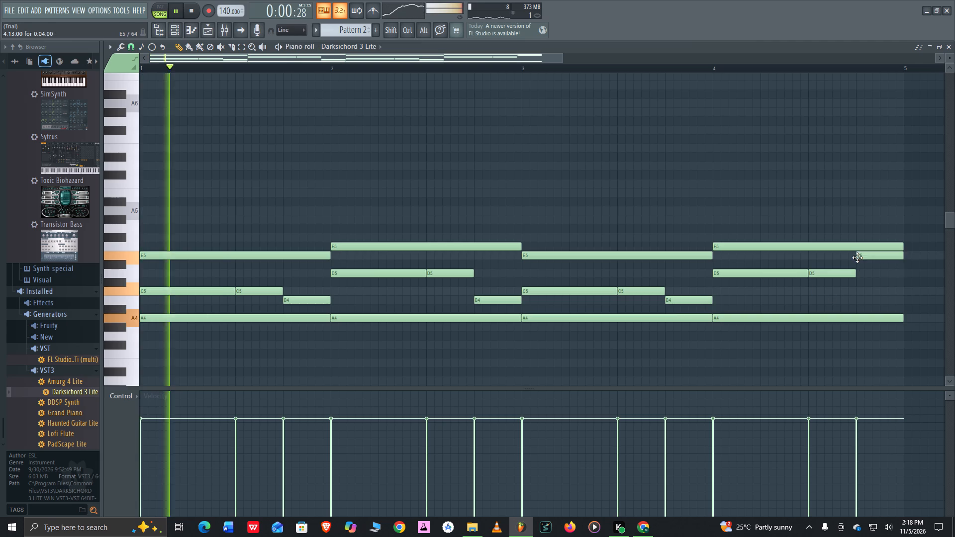